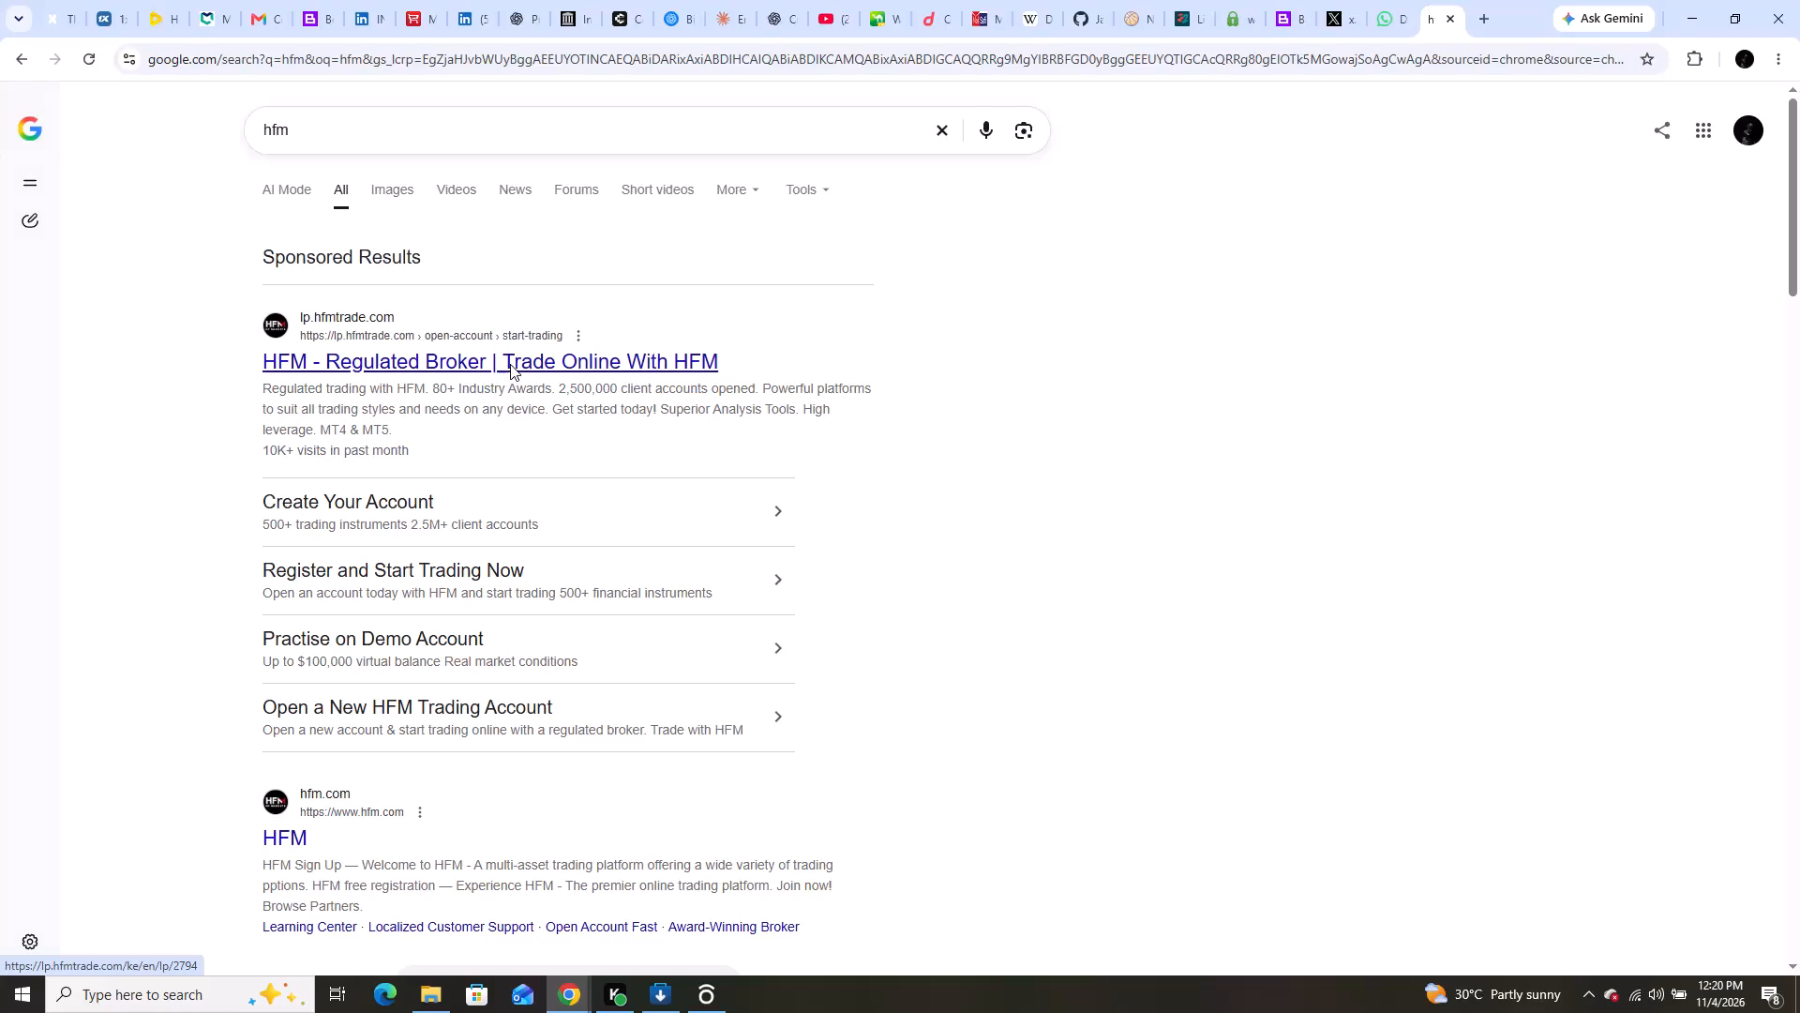
# Open the "HFM Kenya - CFD Broker | Official Partner of Arsenal" result from the hfm search results.
pyautogui.scroll(-3, 510, 366)
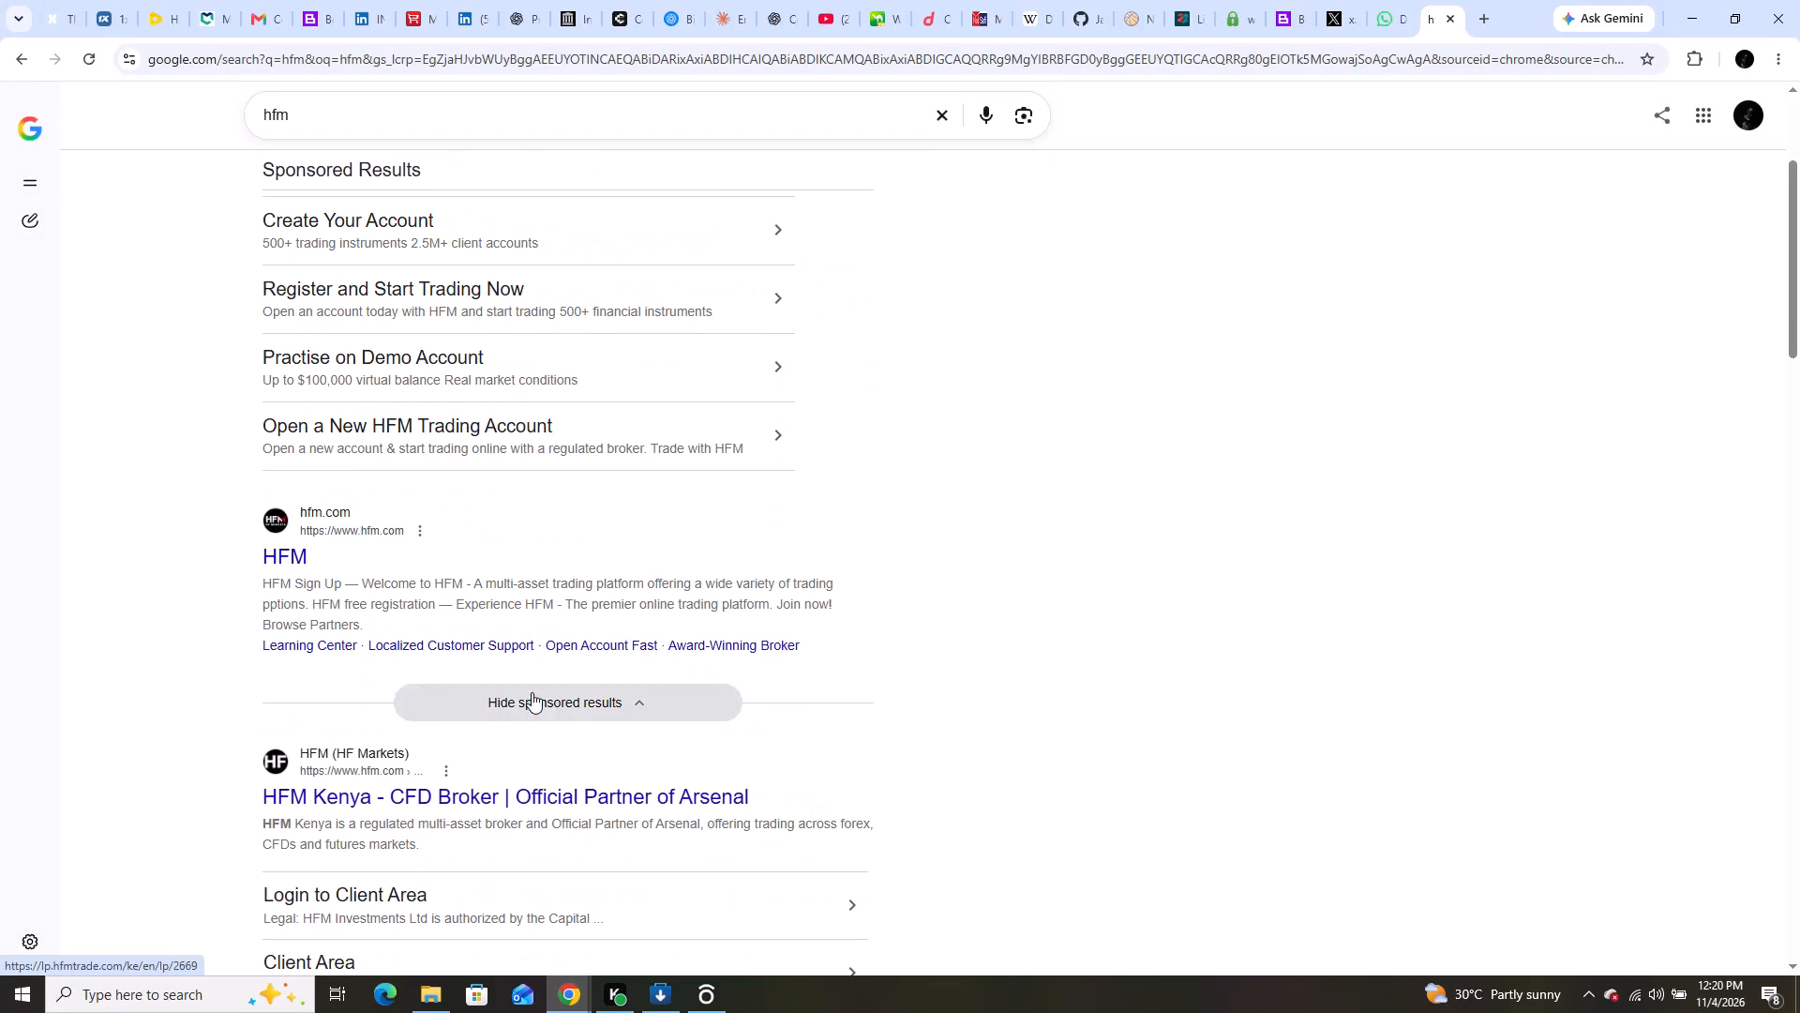
pyautogui.click(503, 794)
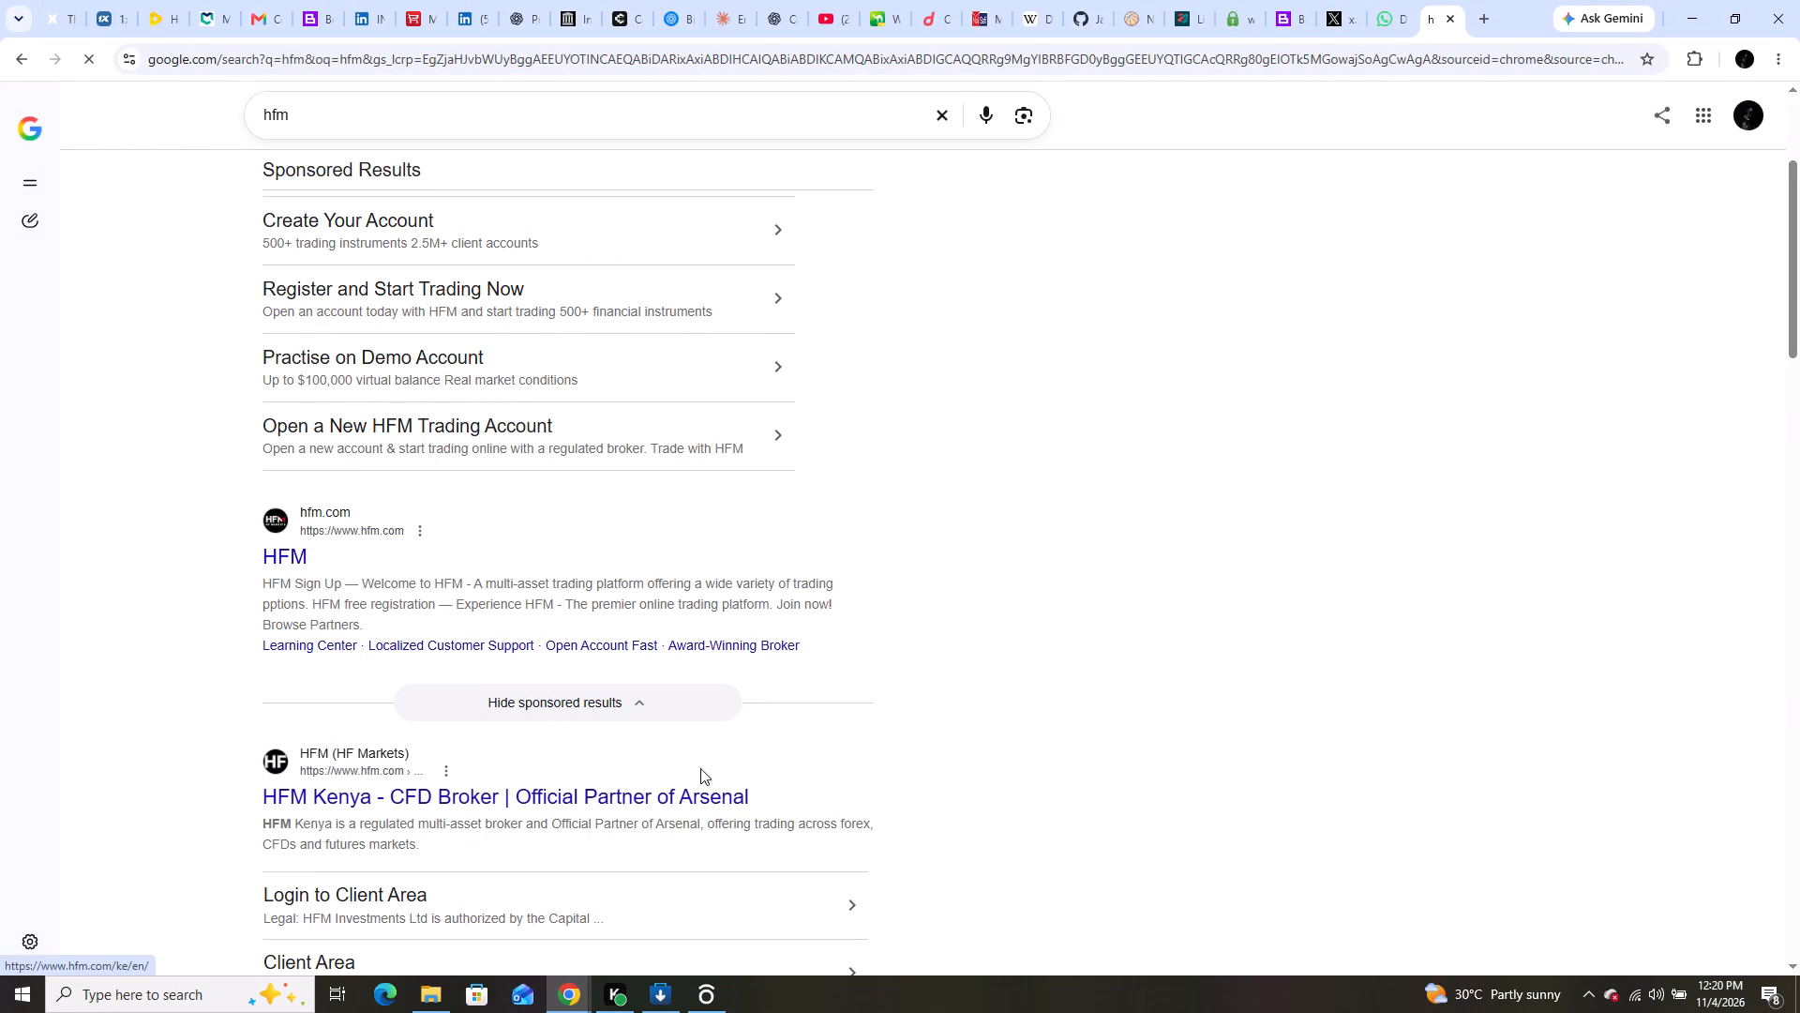
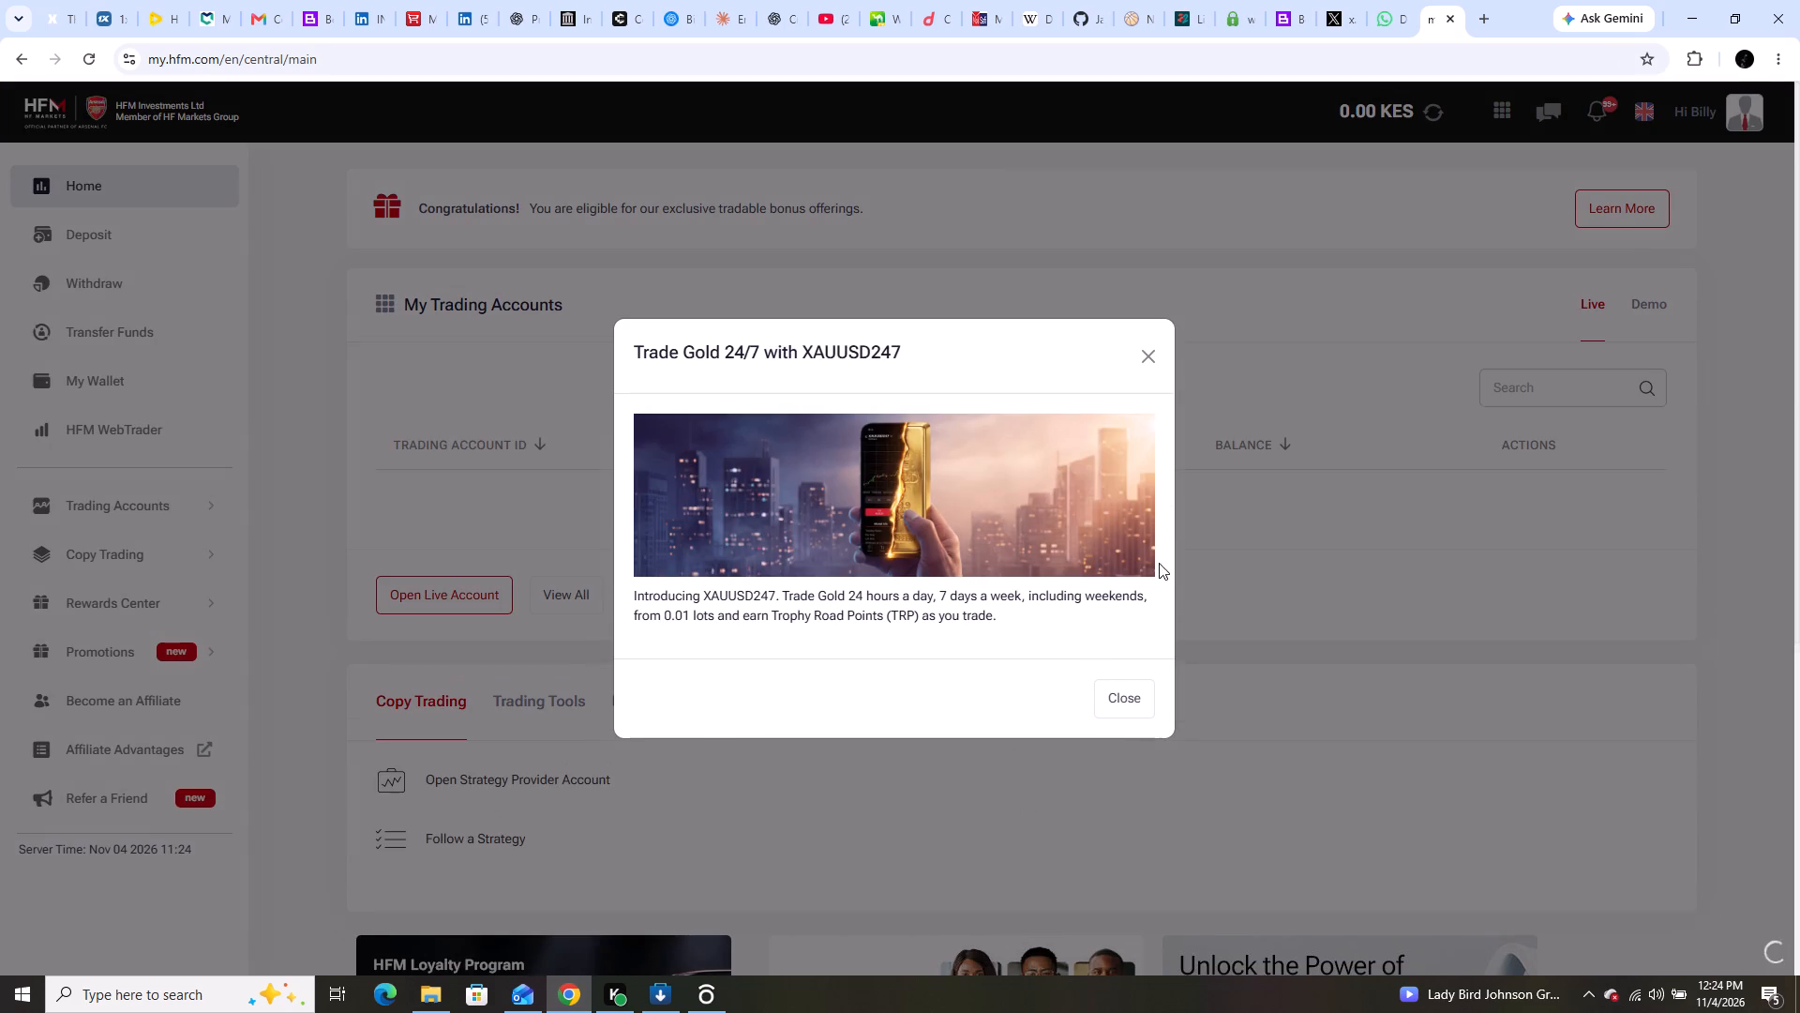
# Dismiss the XAUUSD247 gold trading promotion and decline push notifications.
pyautogui.click(1119, 698)
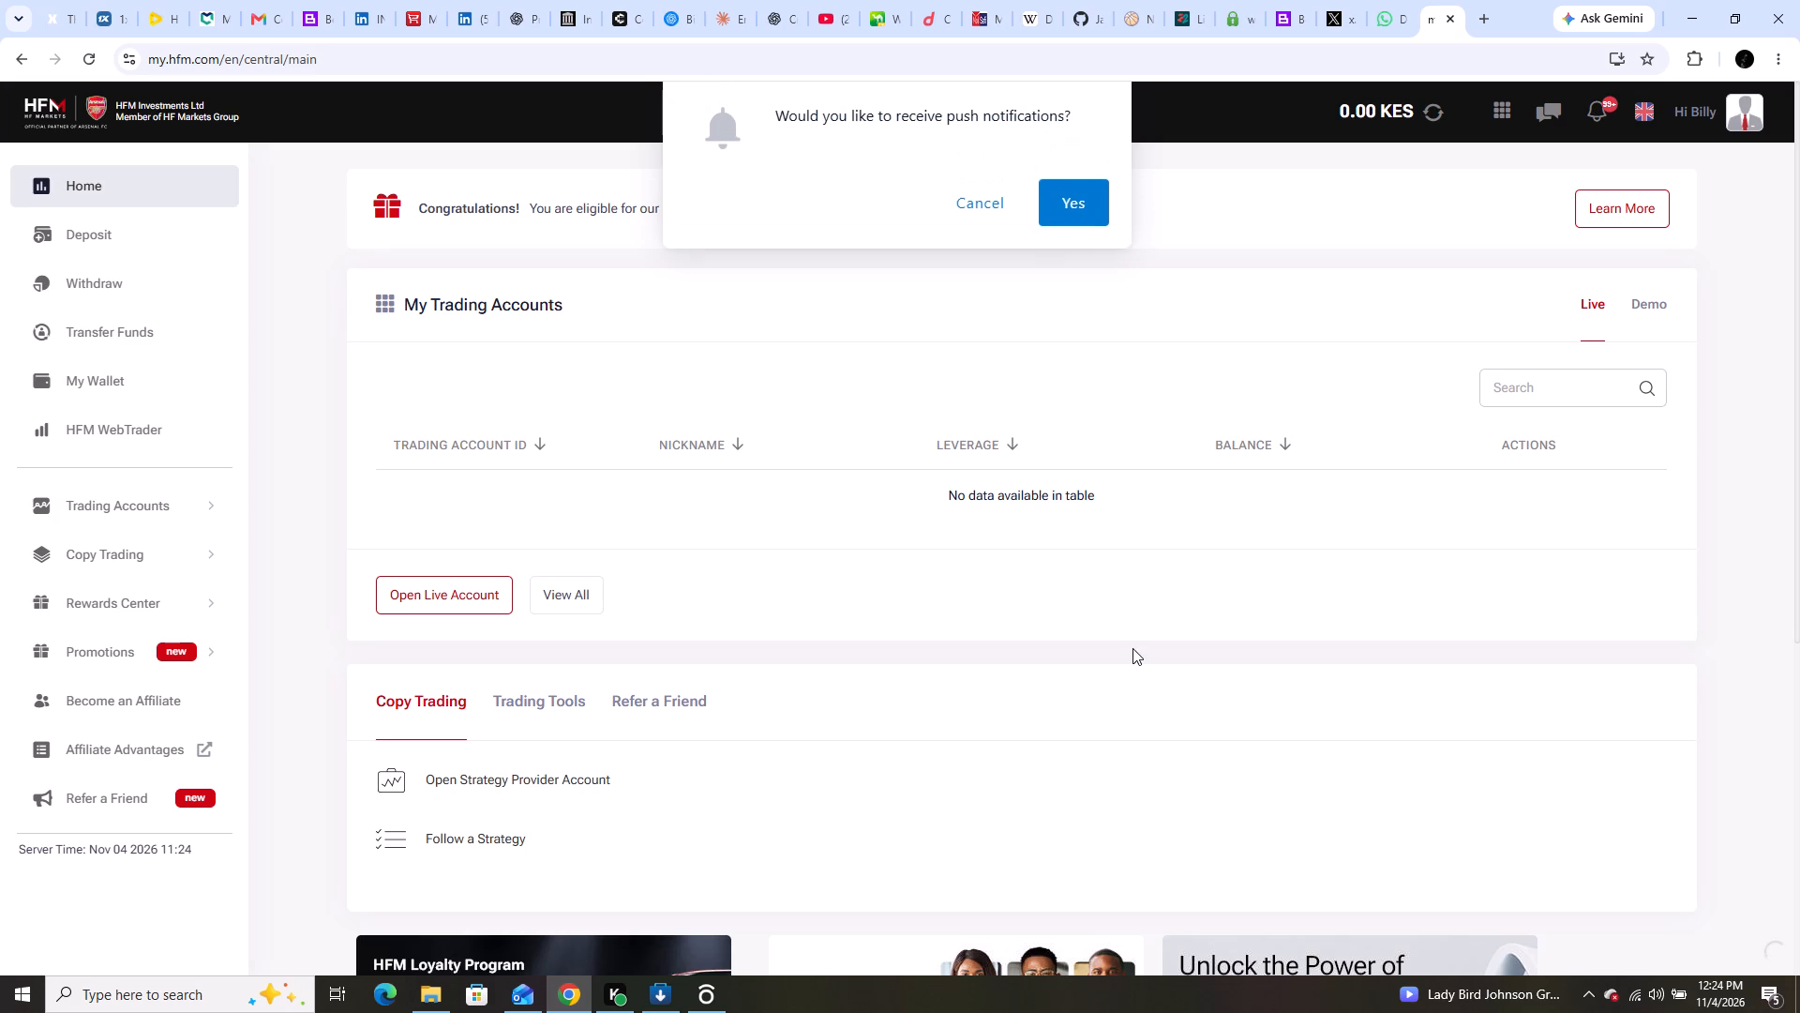
pyautogui.click(984, 198)
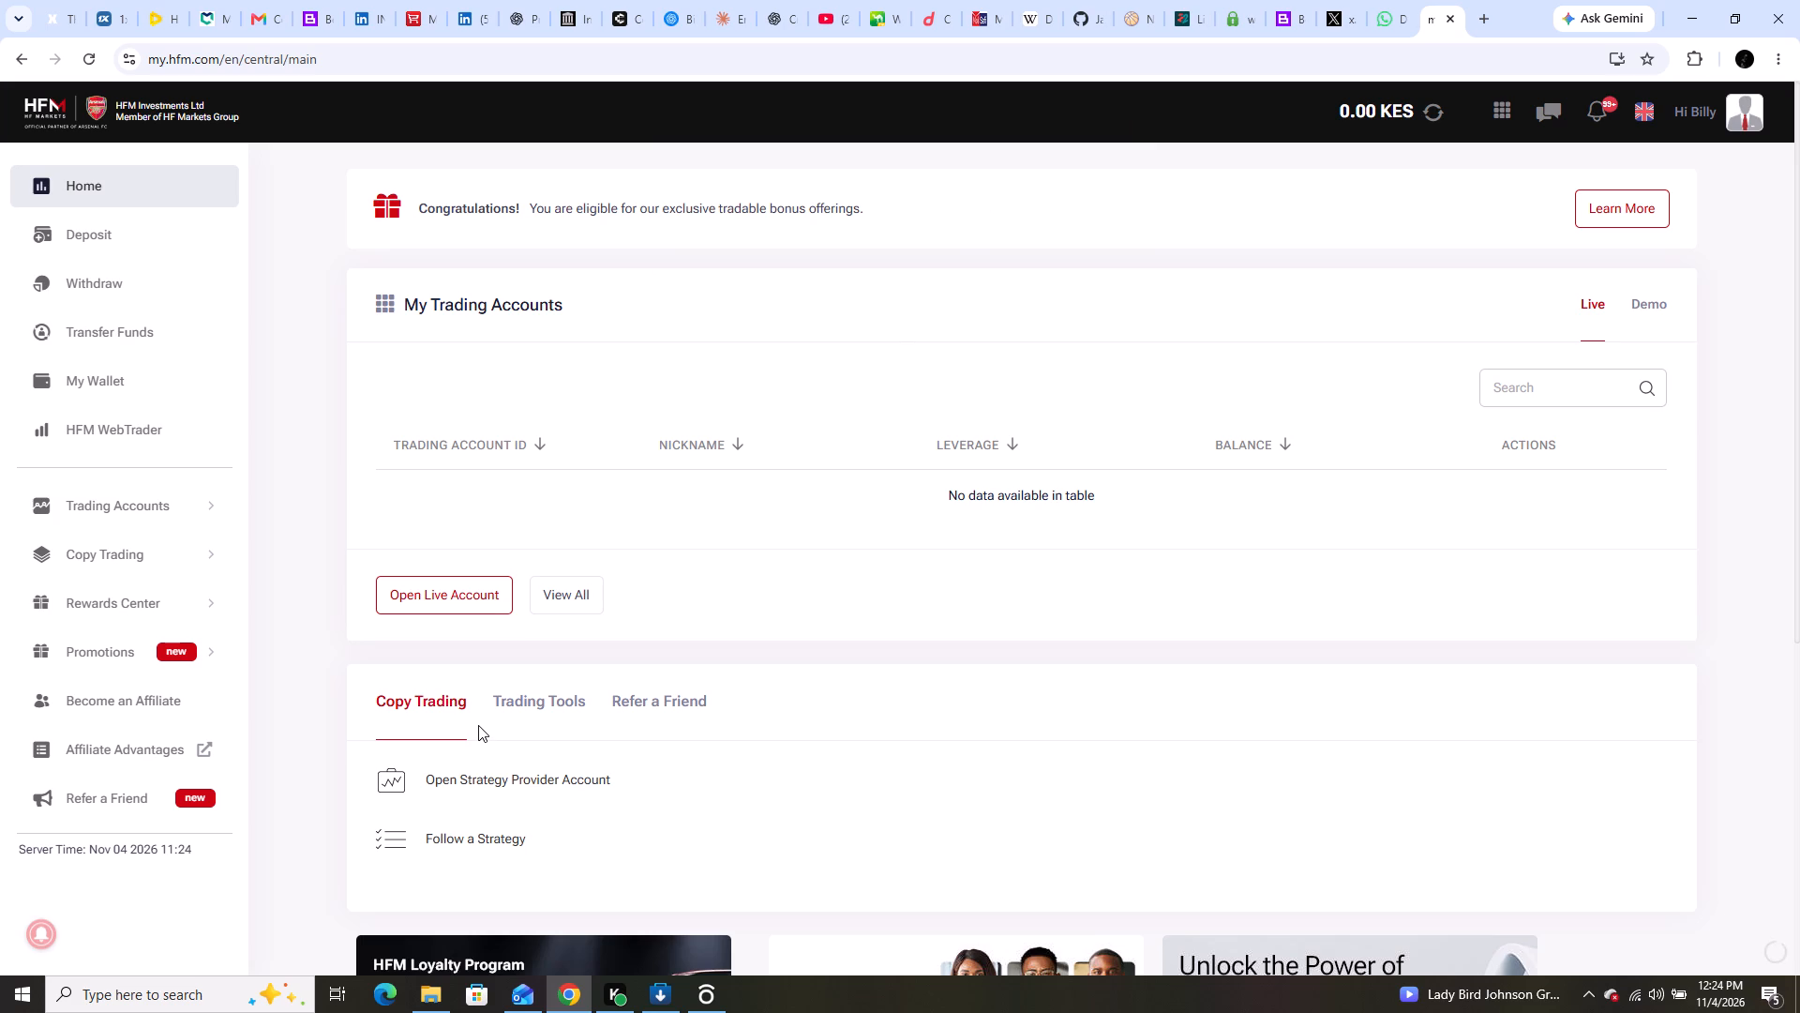
# View all trading accounts, and examine the account types offered for opening a new demo account.
pyautogui.click(558, 598)
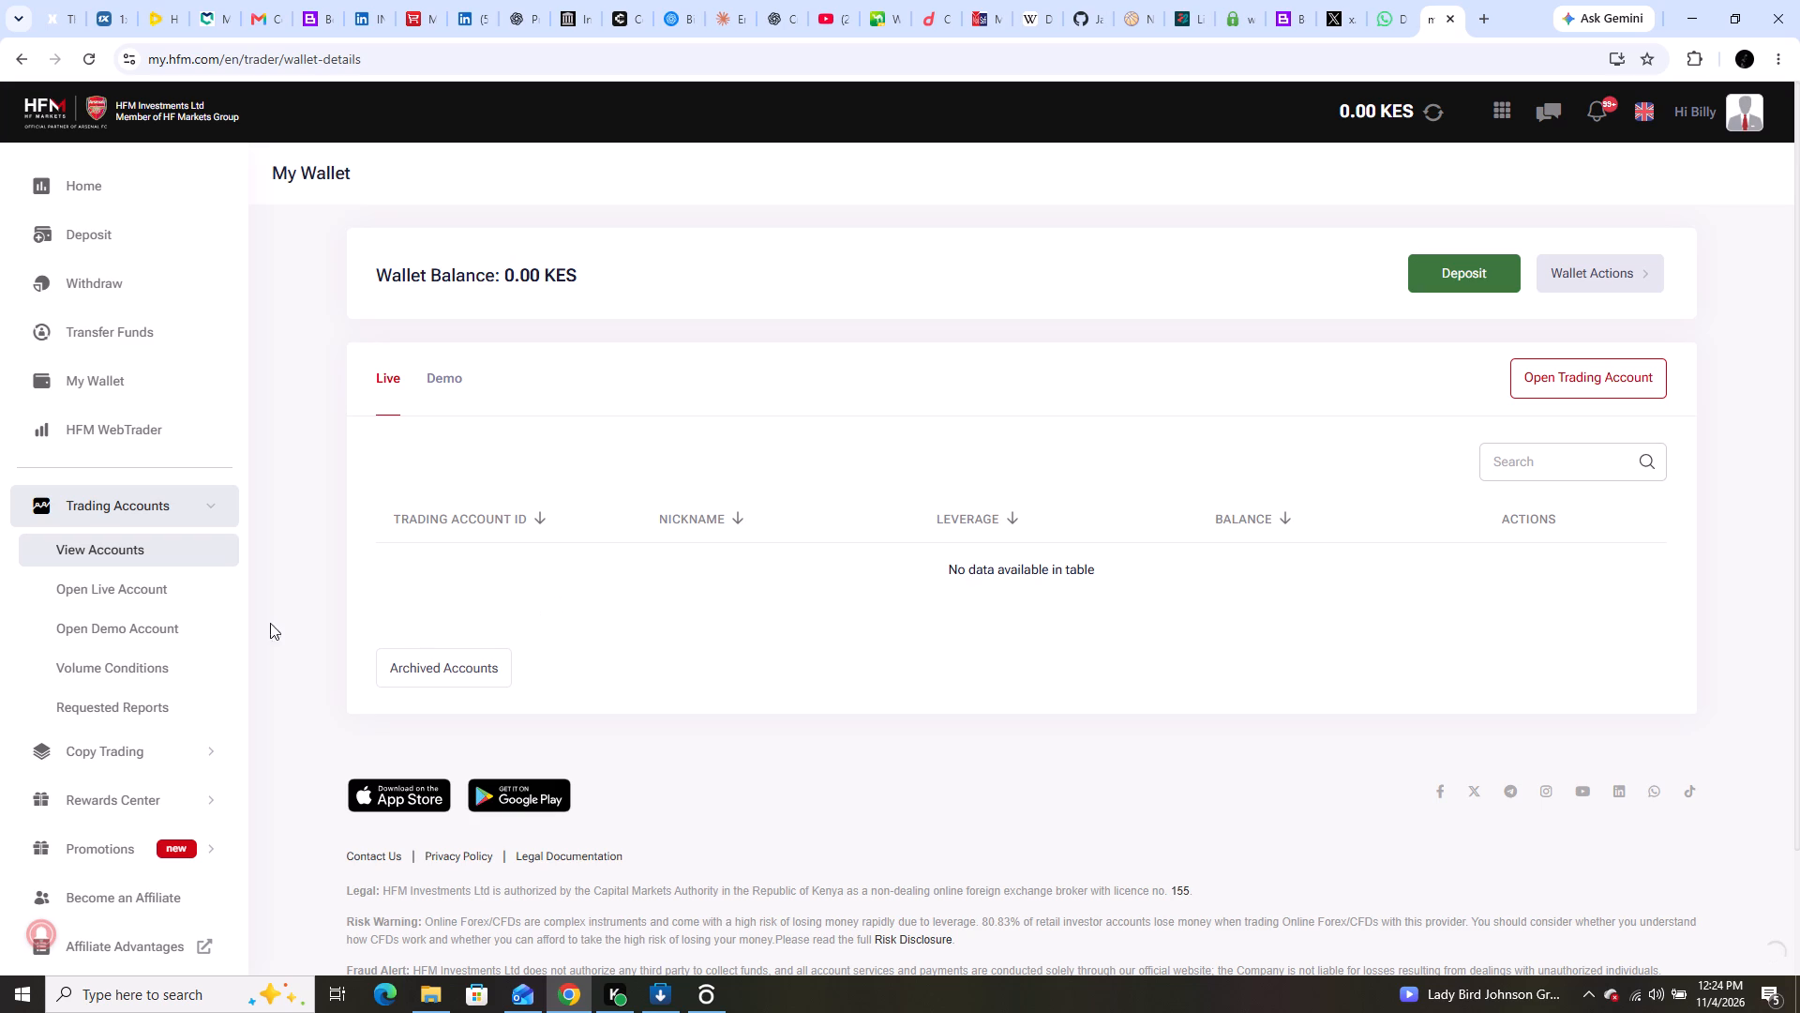
pyautogui.click(157, 625)
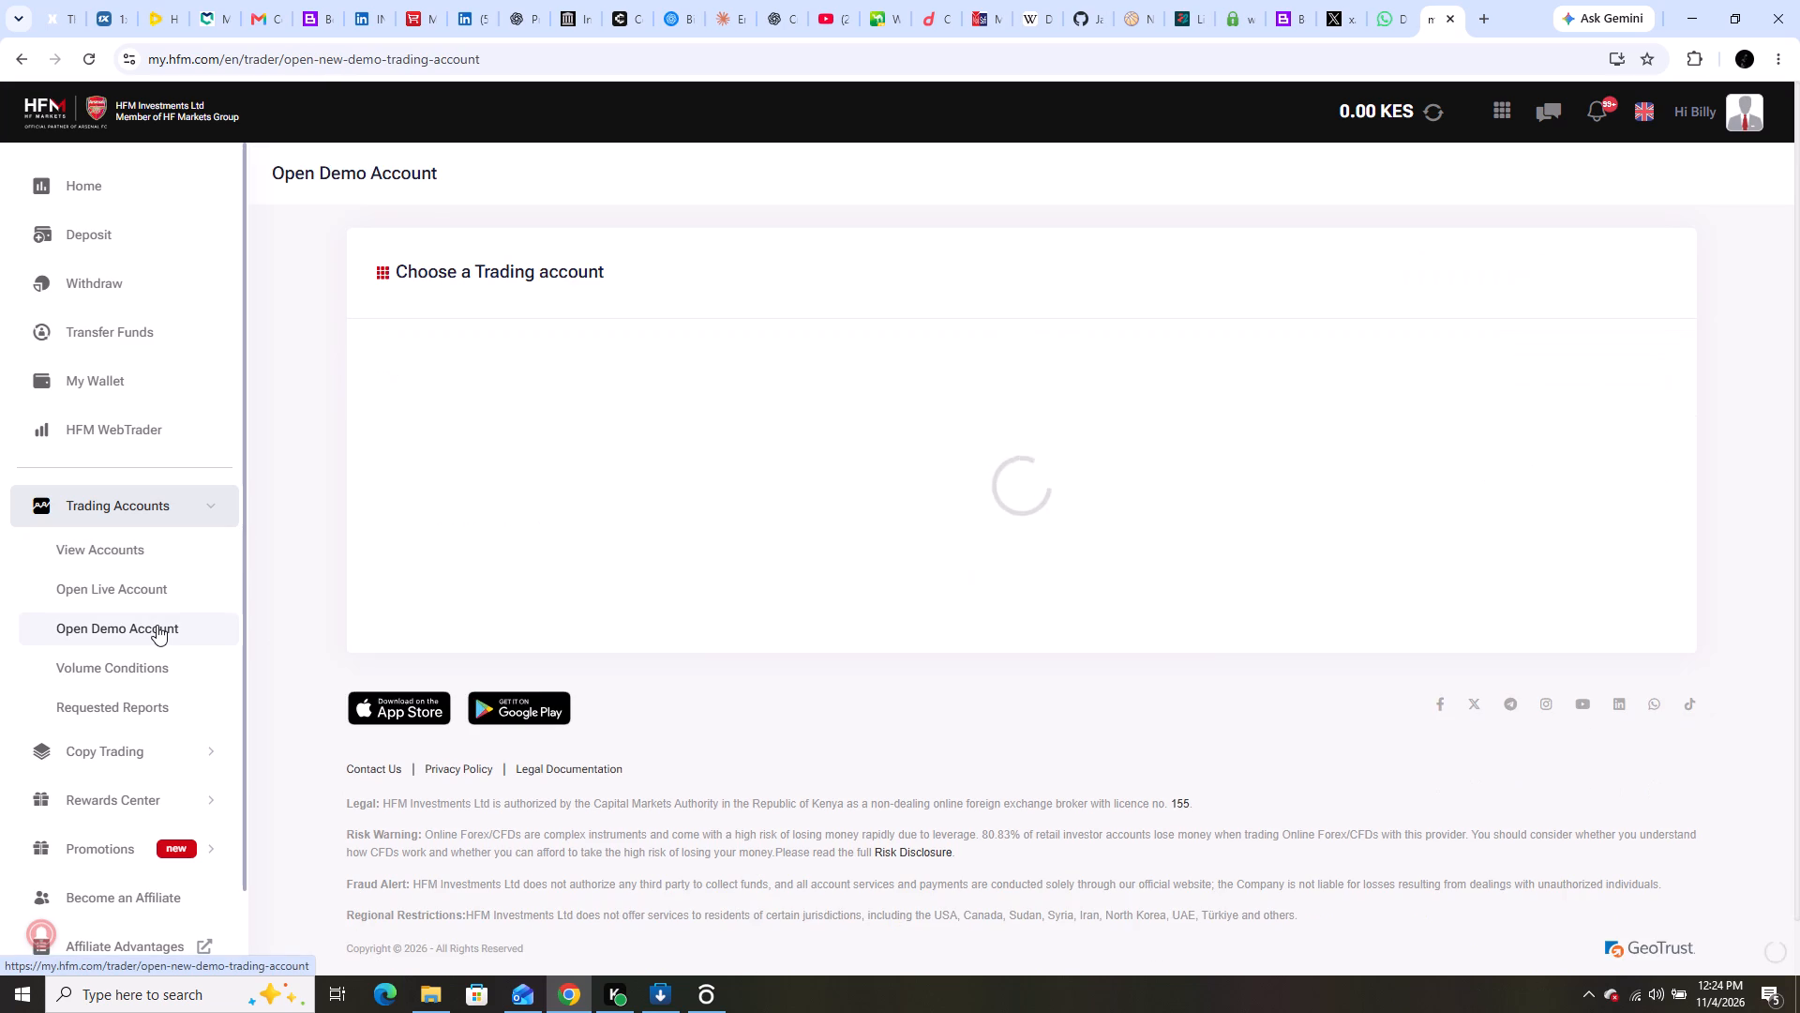
pyautogui.scroll(-4, 842, 572)
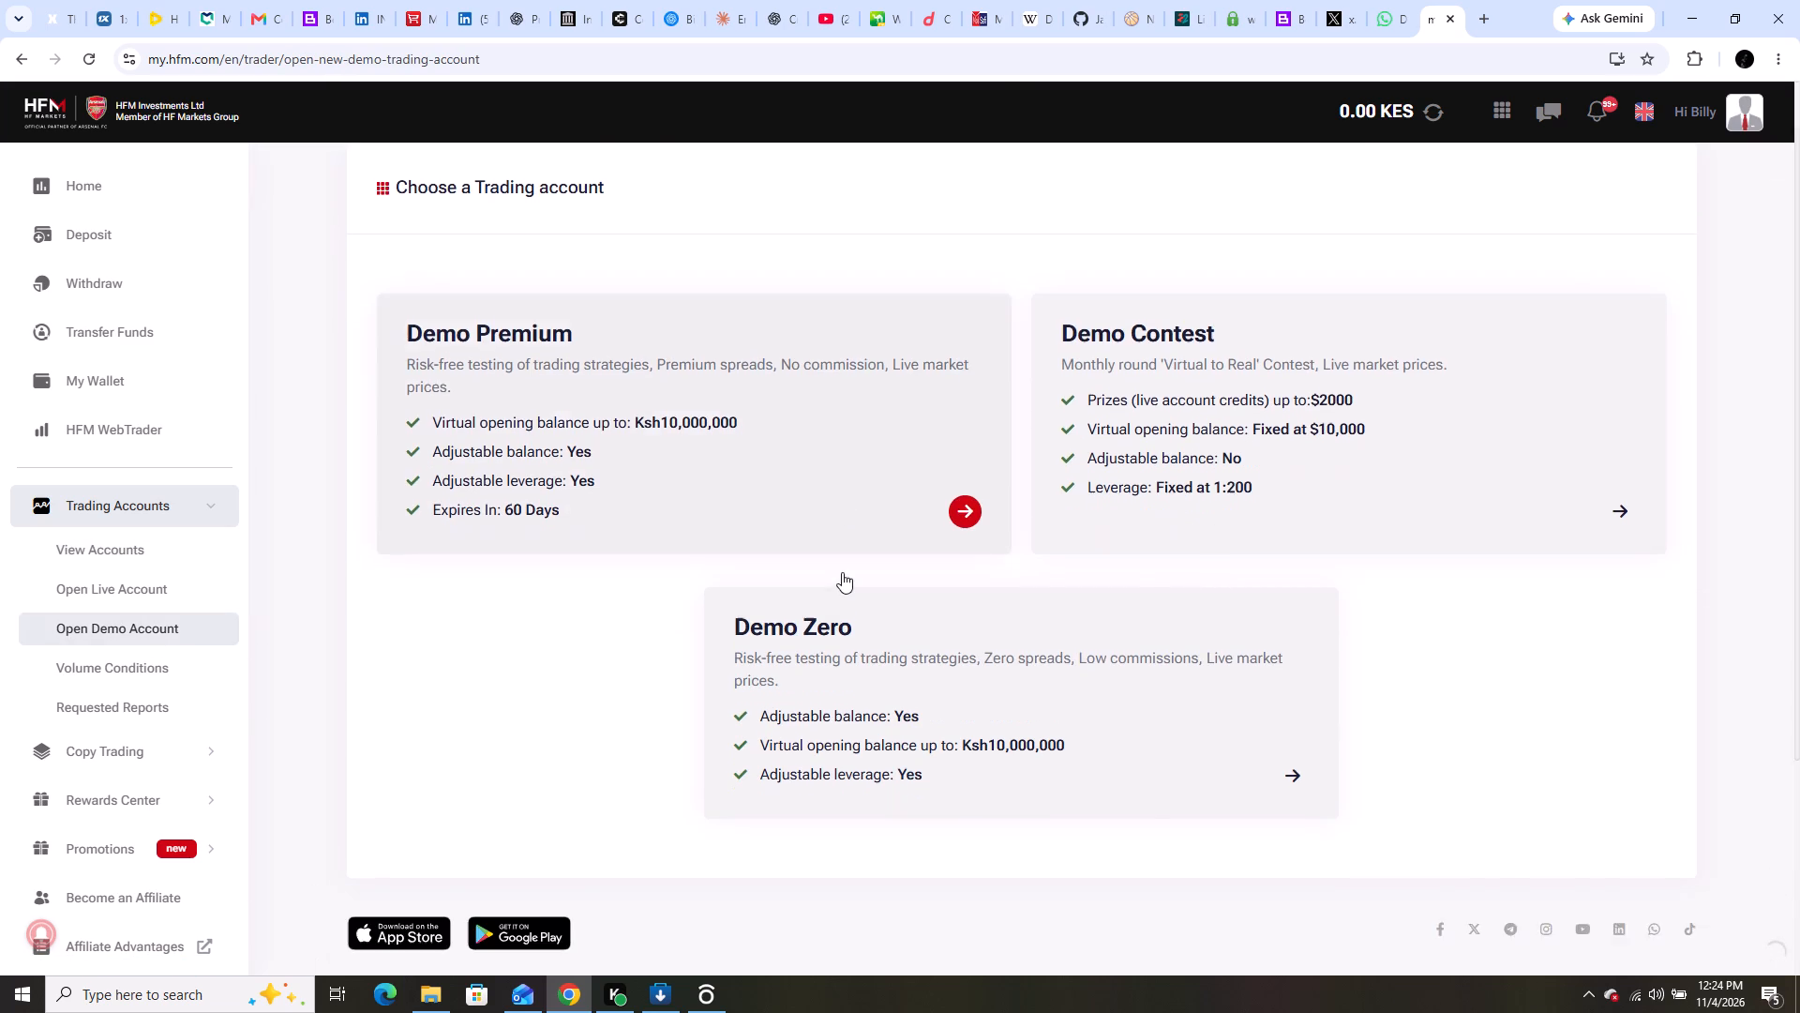
pyautogui.scroll(-2, 842, 572)
pyautogui.scroll(5, 842, 572)
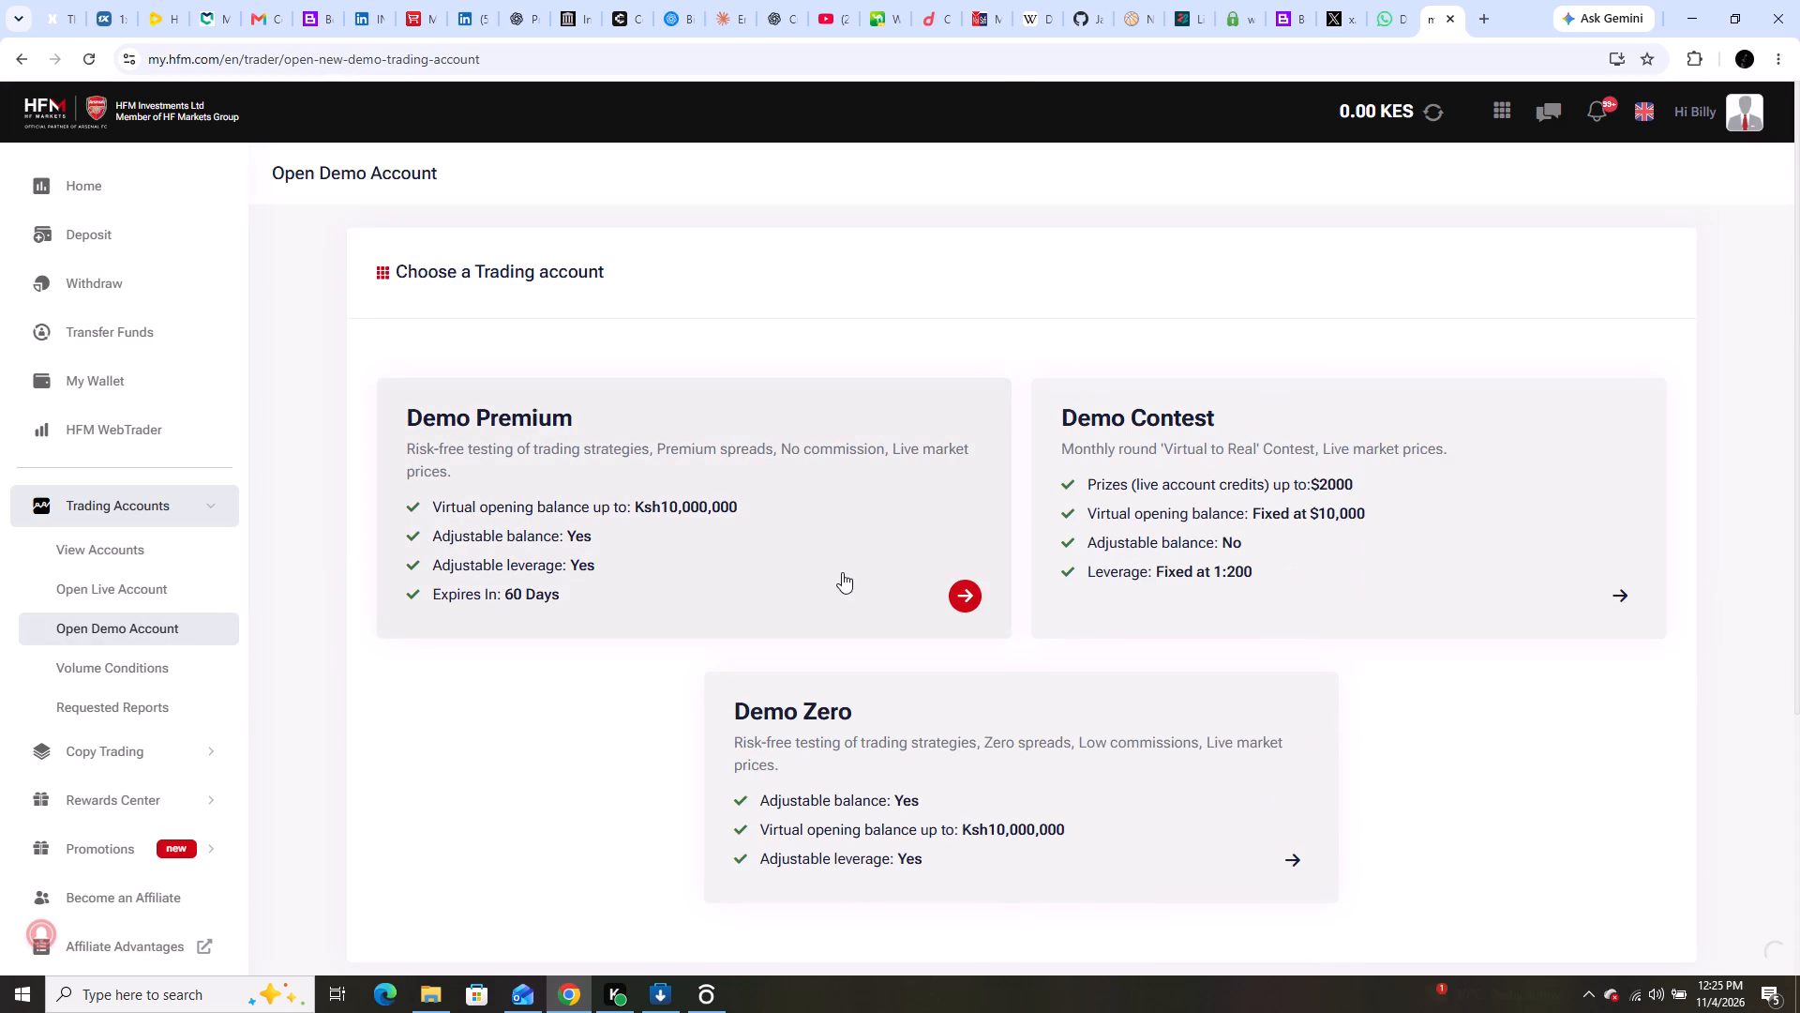
pyautogui.scroll(-6, 141, 679)
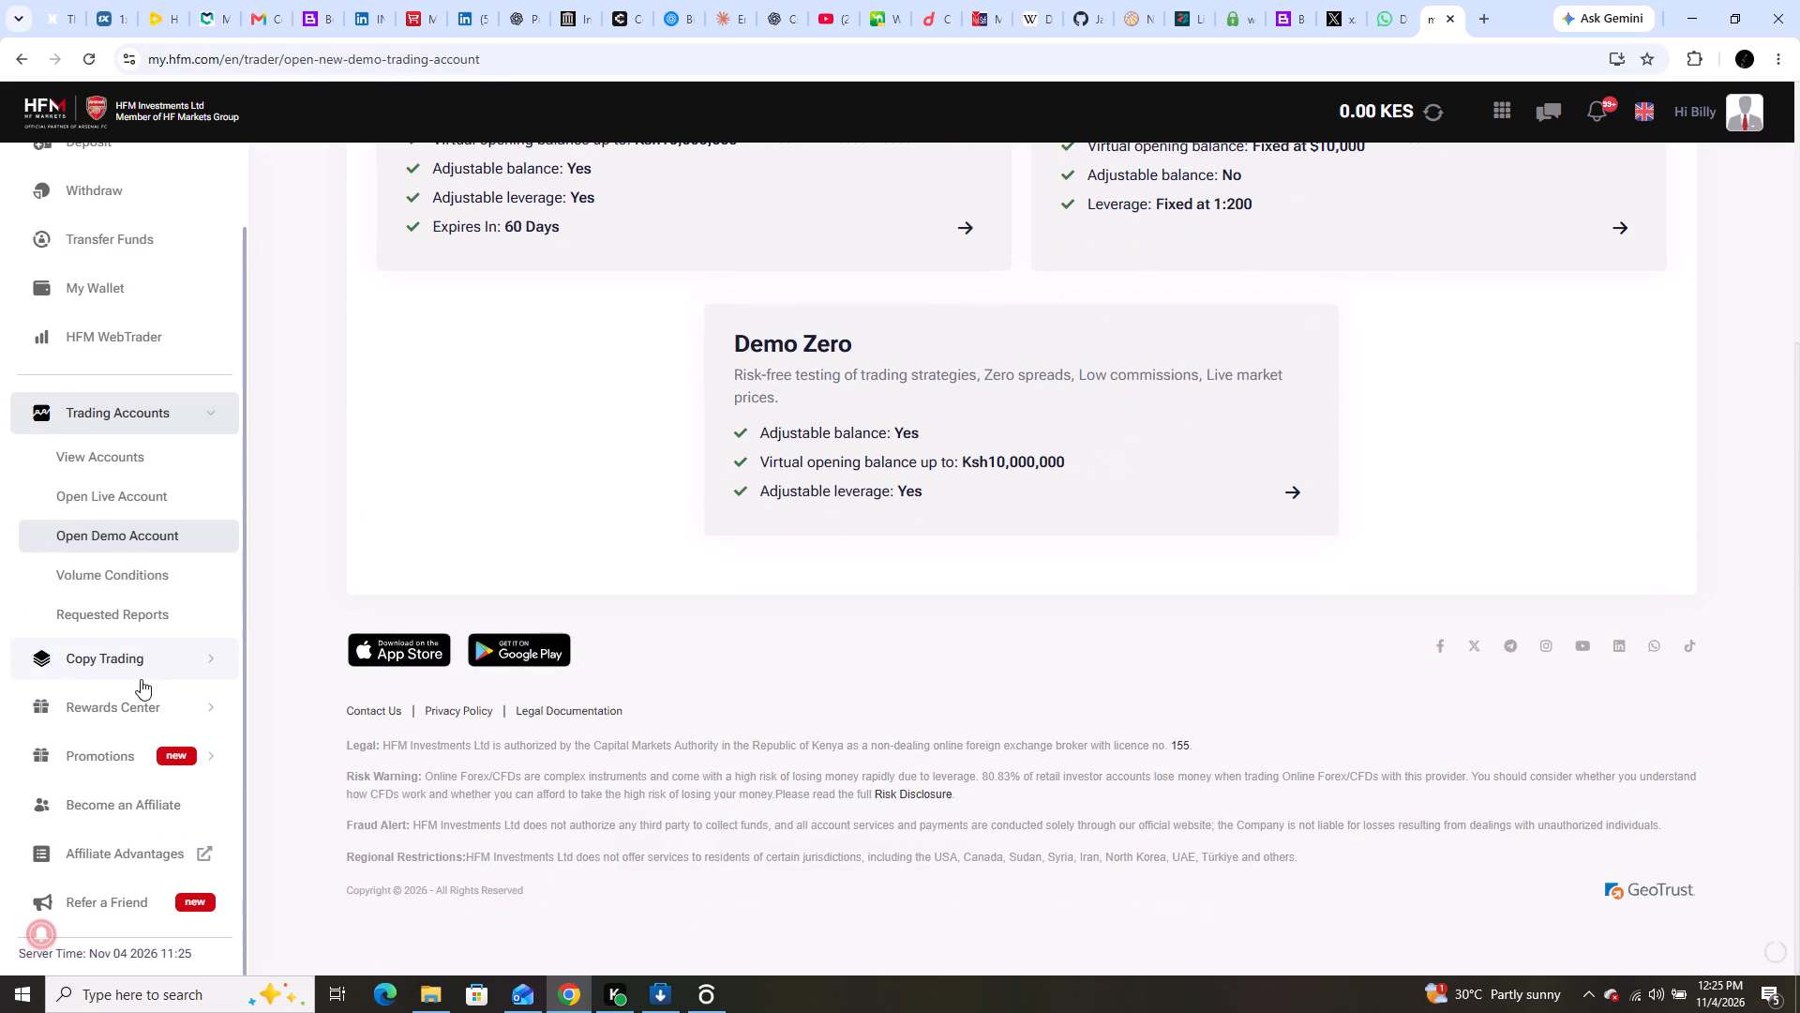
pyautogui.scroll(11, 140, 679)
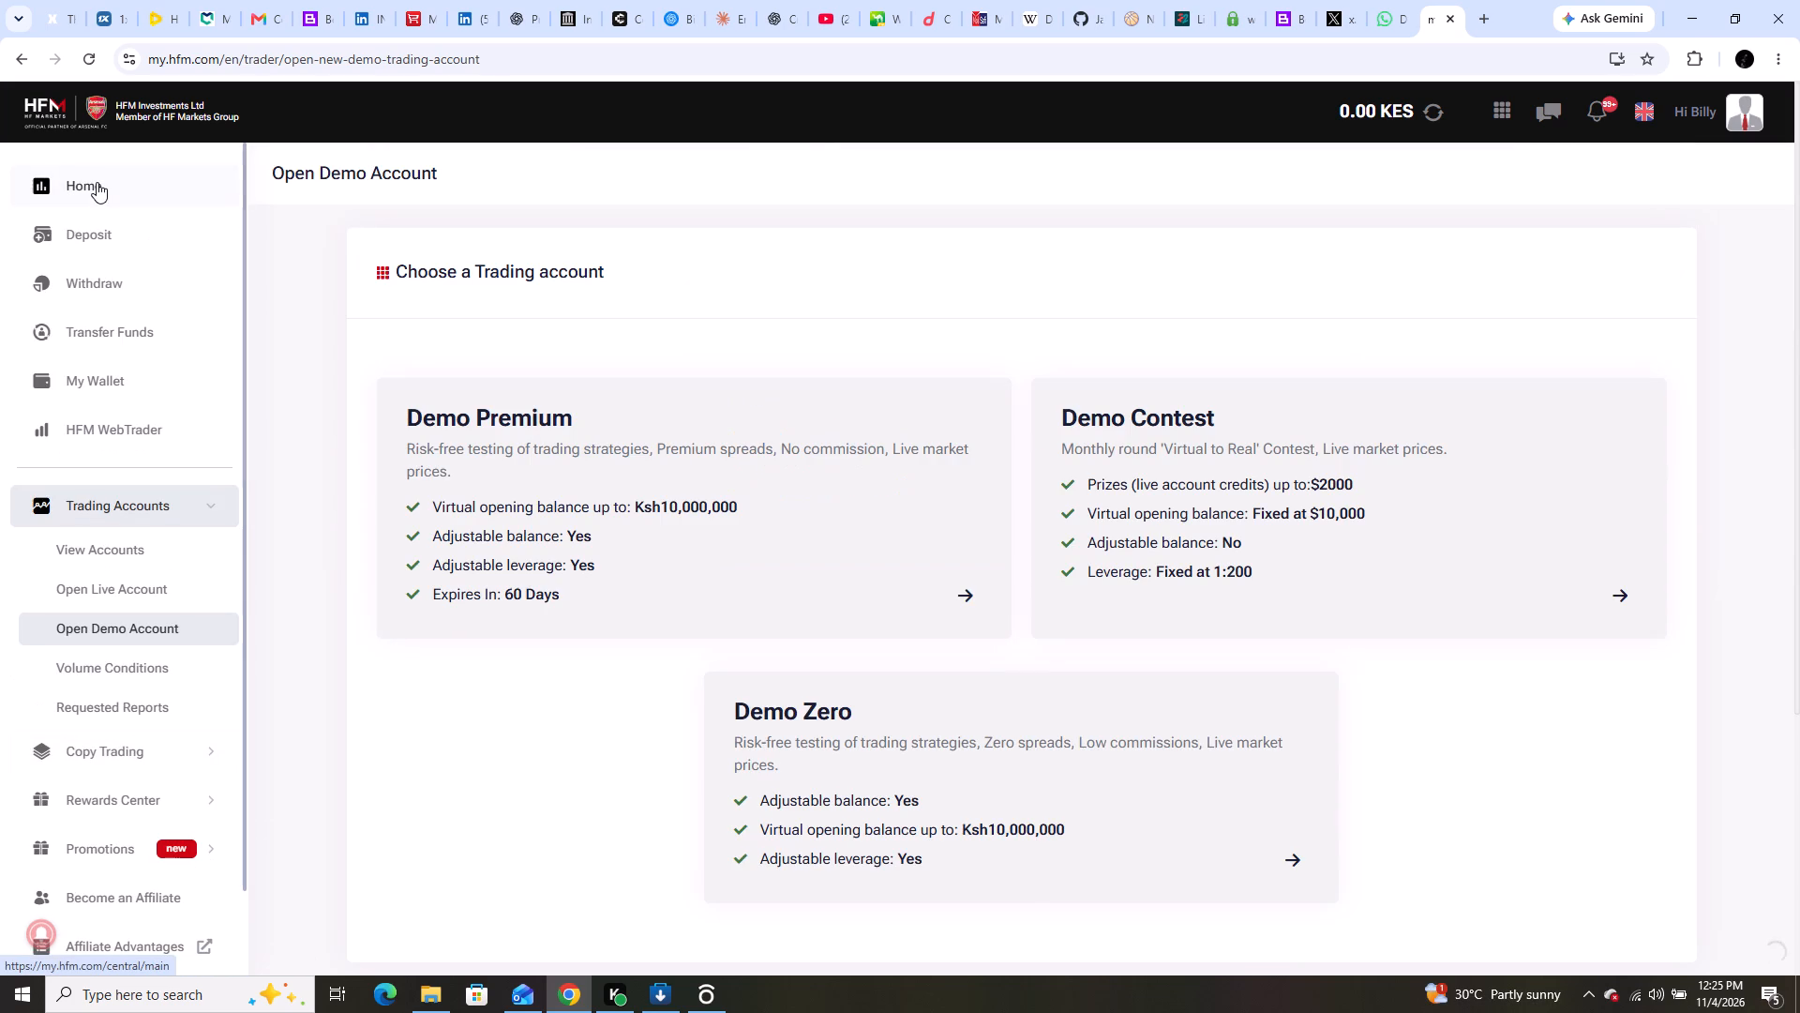
# Return to the home page and show the demo accounts under My Trading Accounts.
pyautogui.click(97, 182)
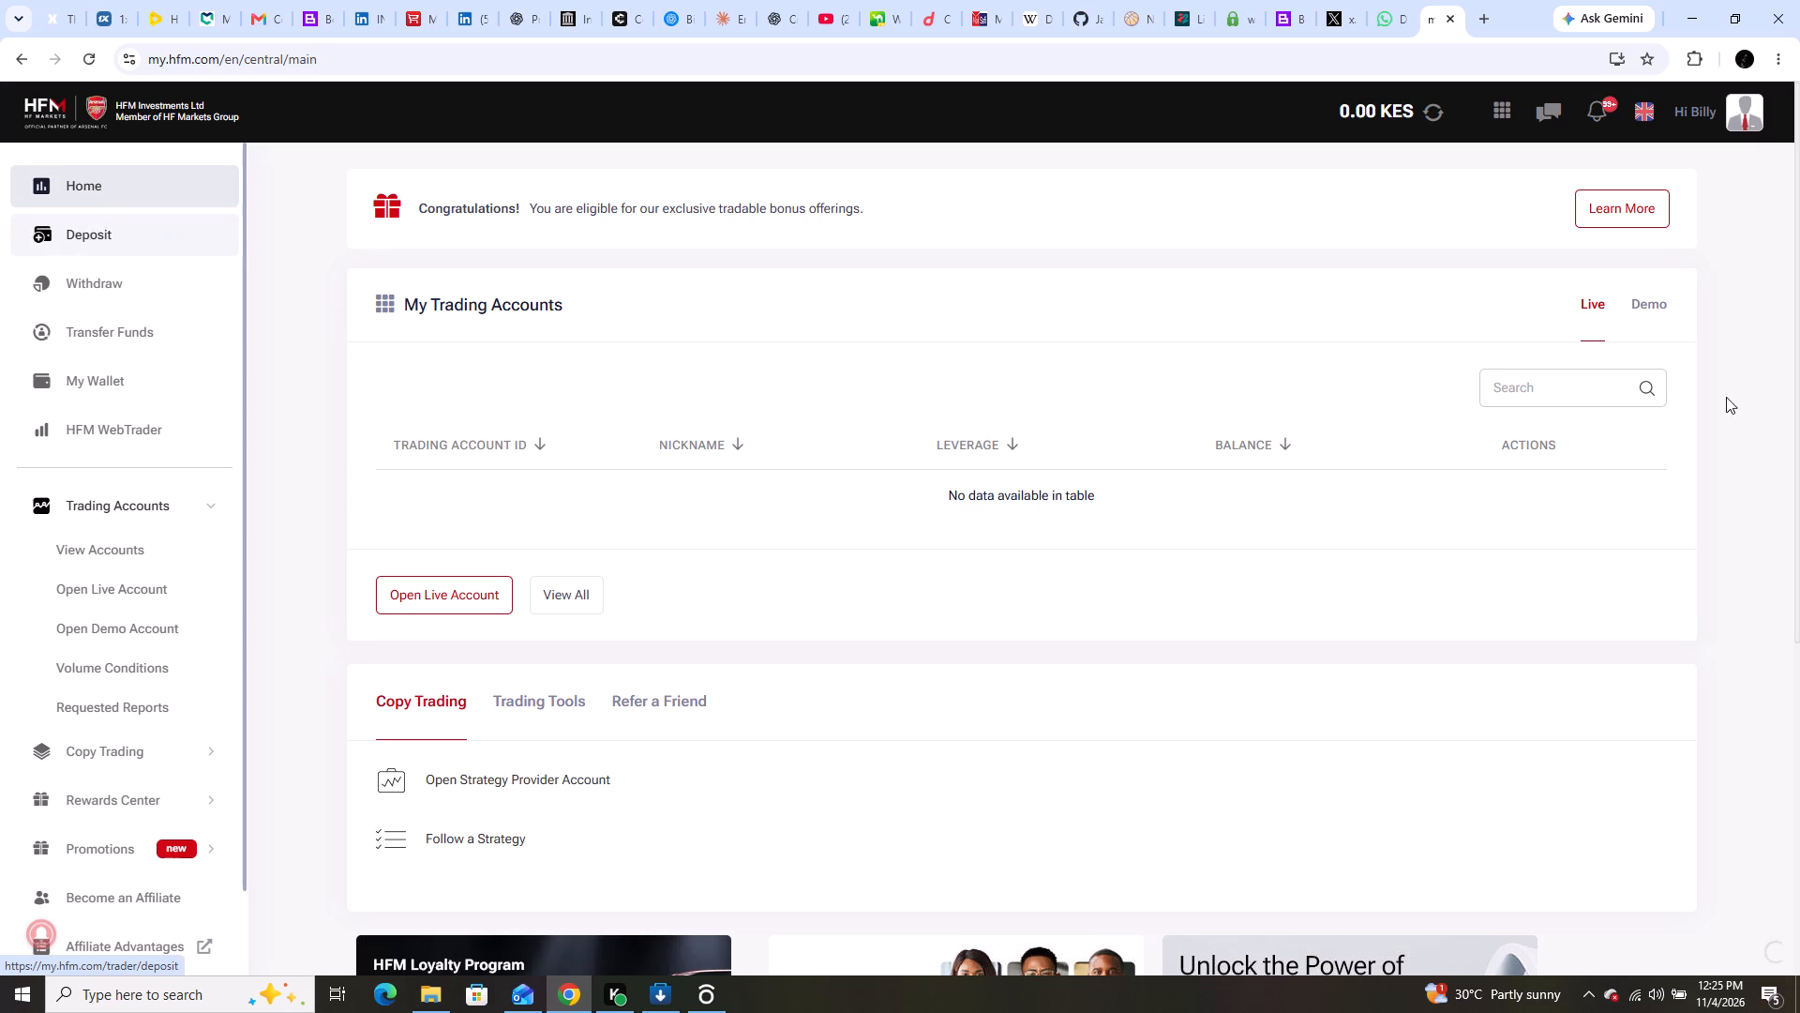
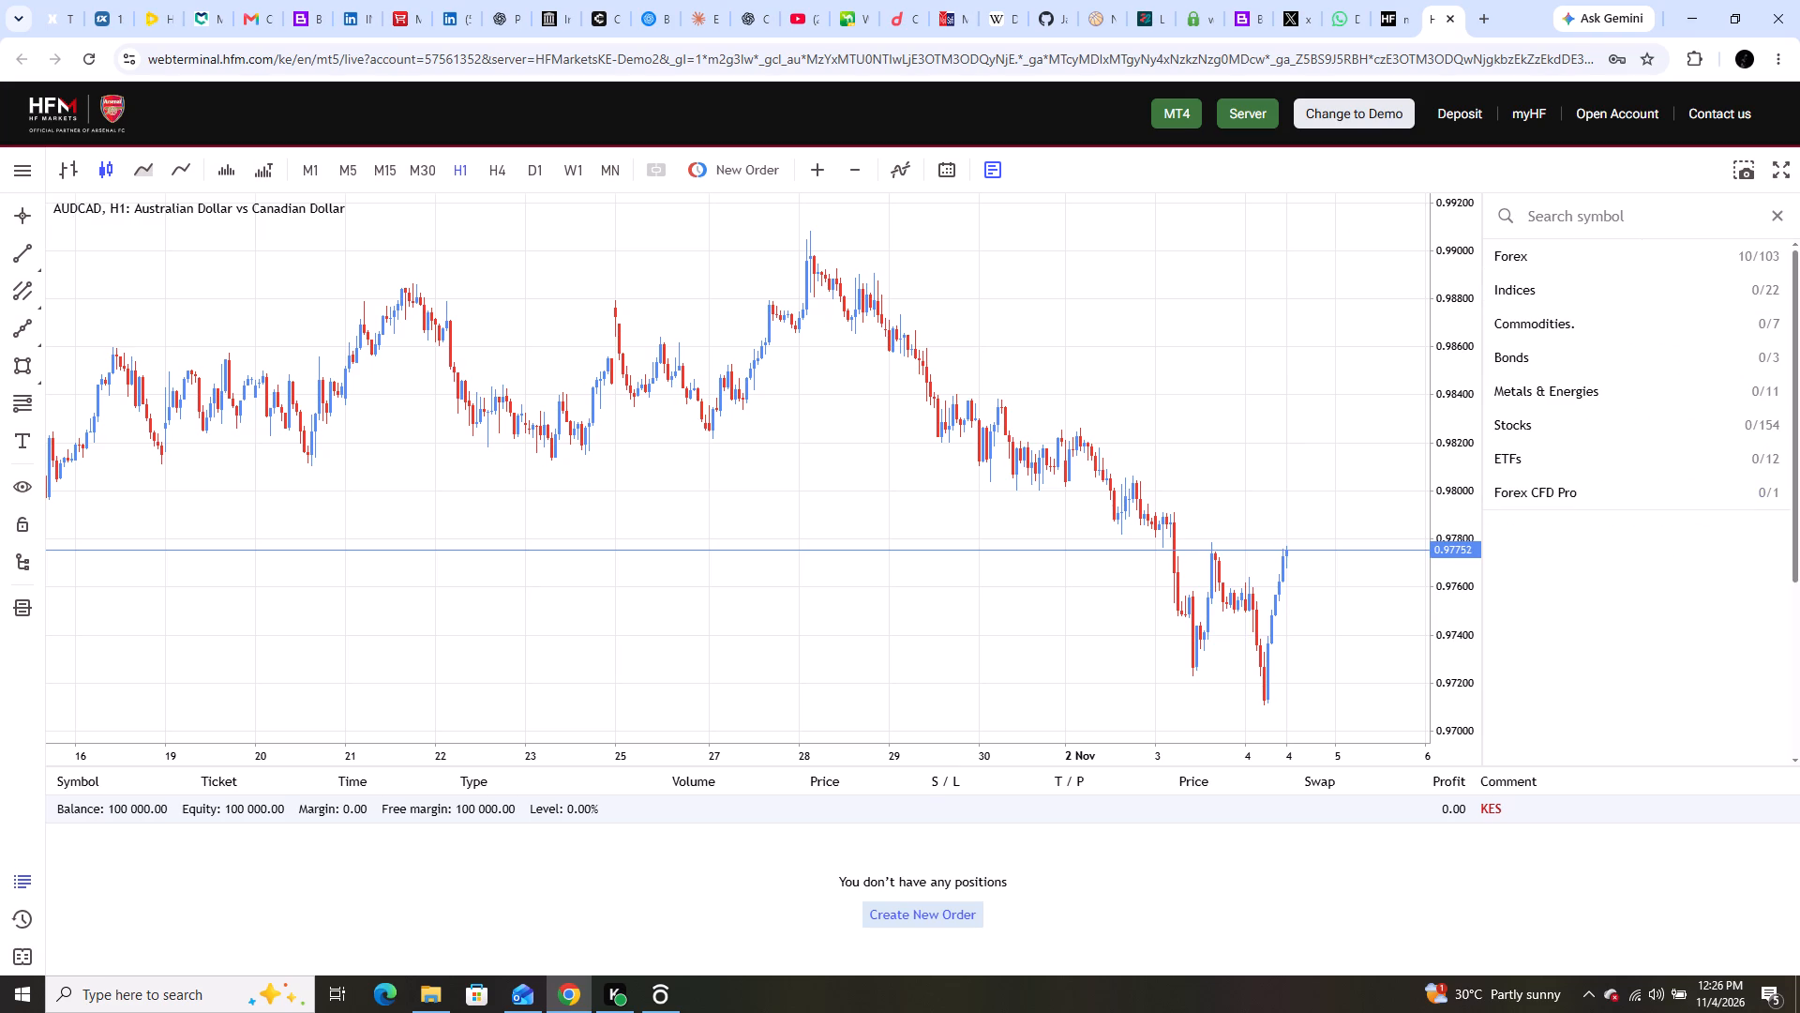
# Search the symbol list for xau and open the XAUUSD gold spot chart.
pyautogui.write('xau')
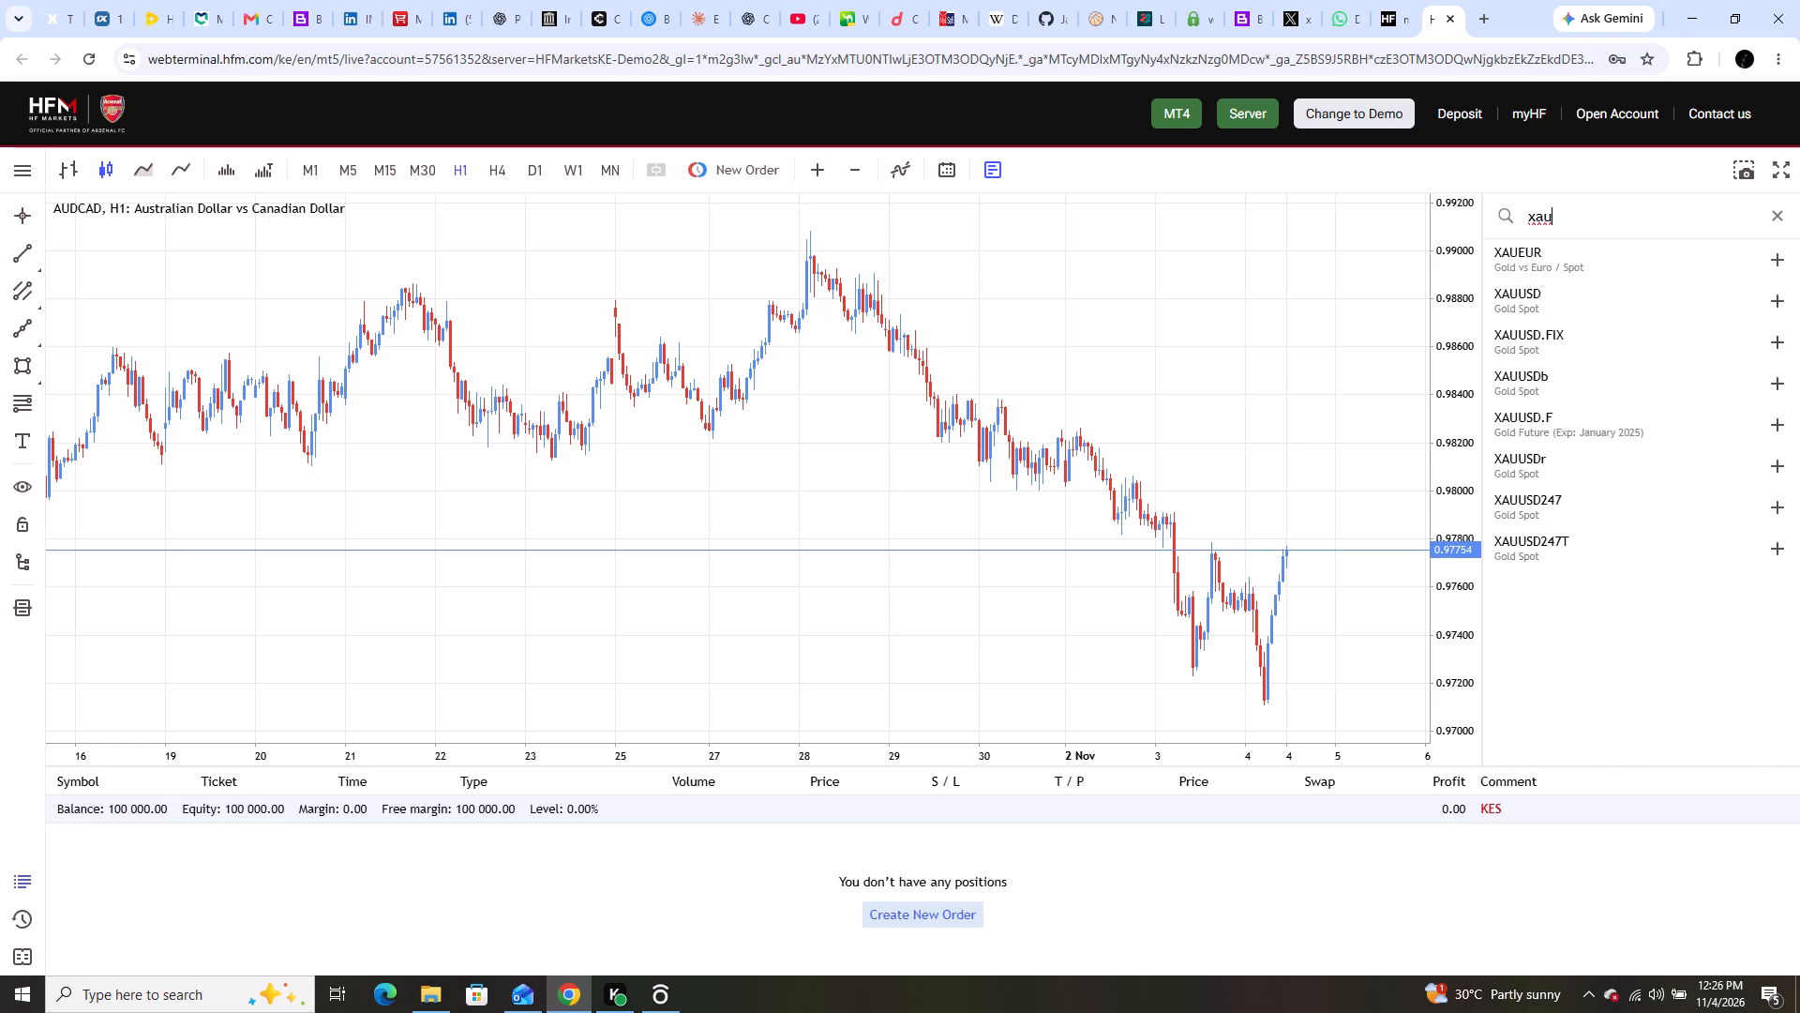
pyautogui.click(1568, 292)
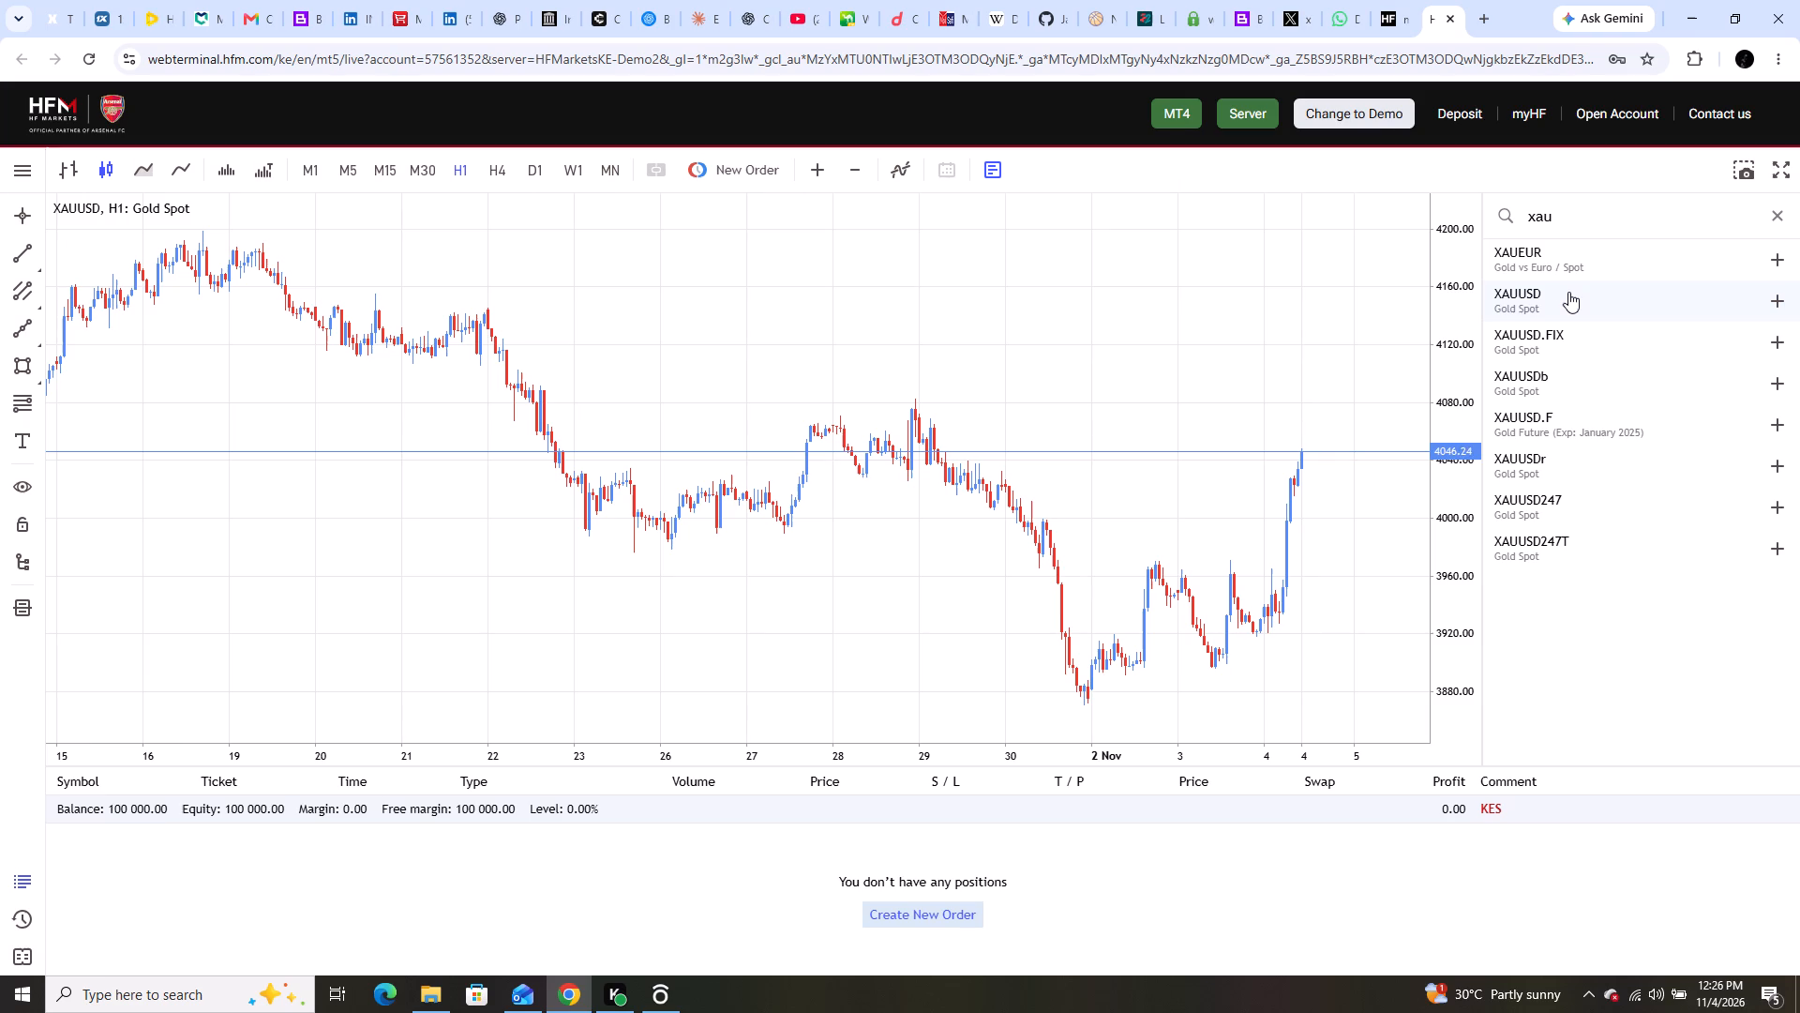
# Inspect recent XAUUSD price action on the hourly chart, and switch the chart to the daily (D1) timeframe.
pyautogui.scroll(9, 1114, 309)
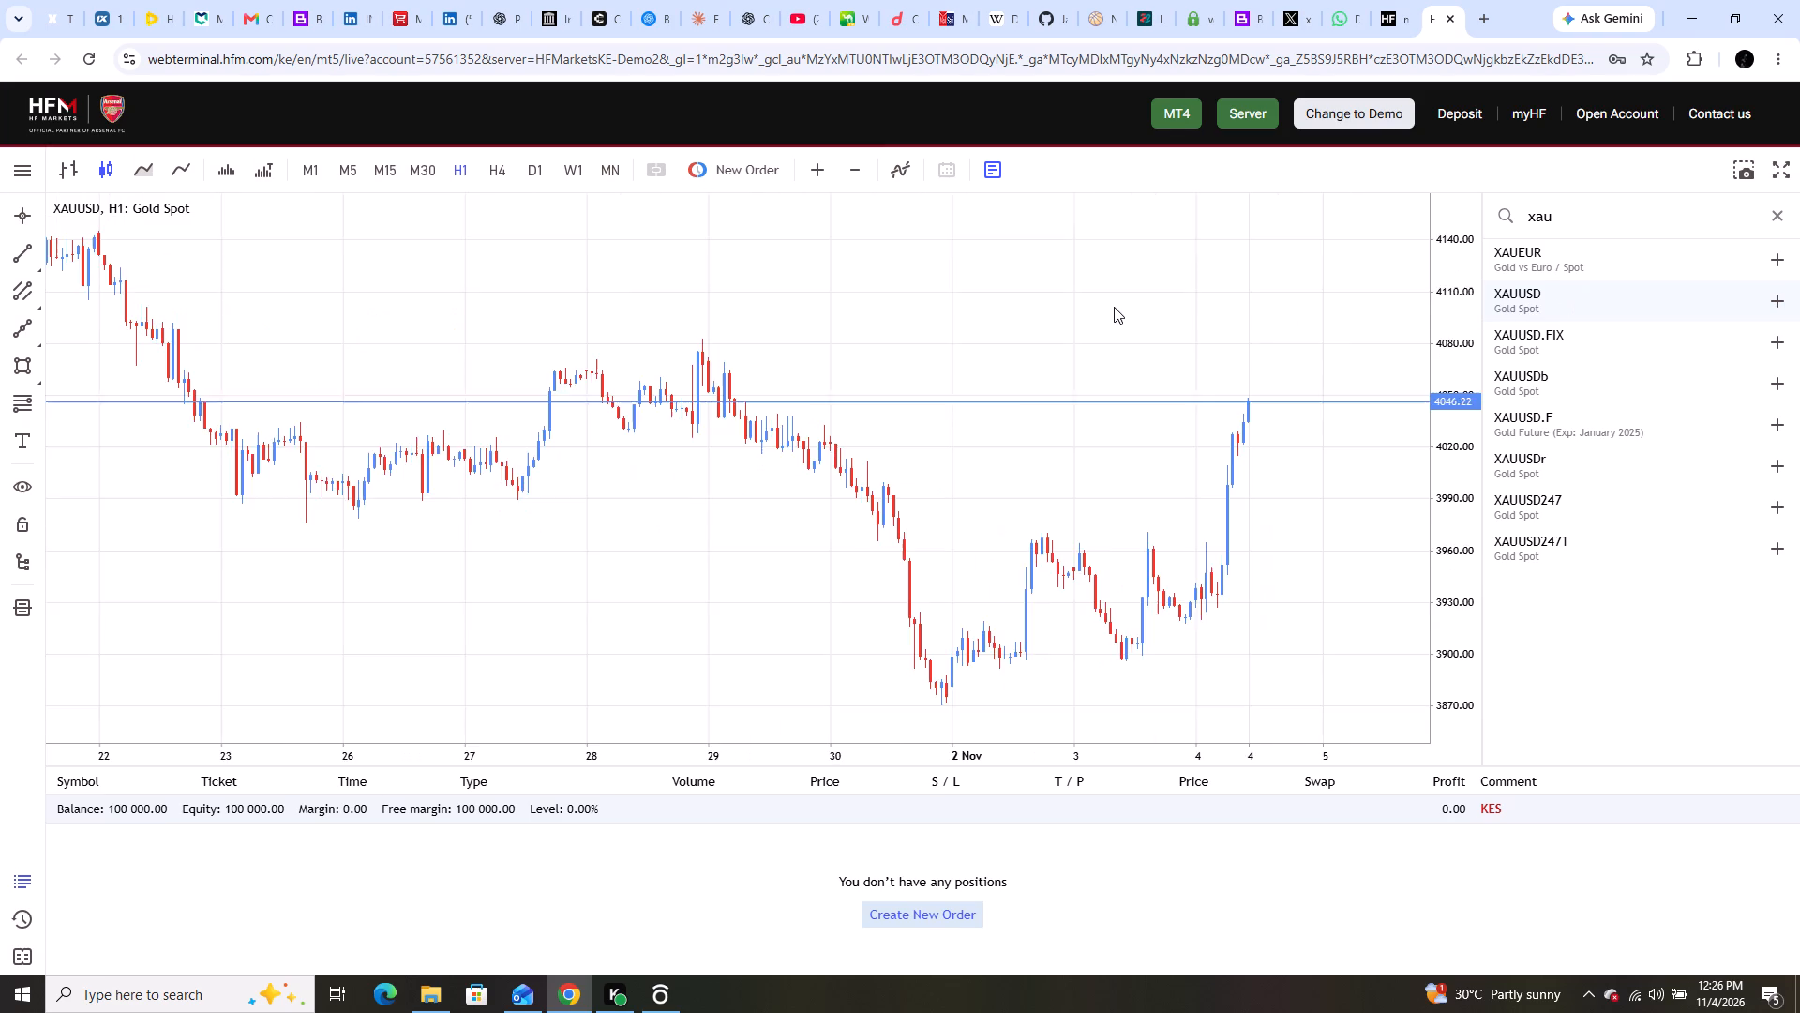
pyautogui.scroll(9, 1114, 307)
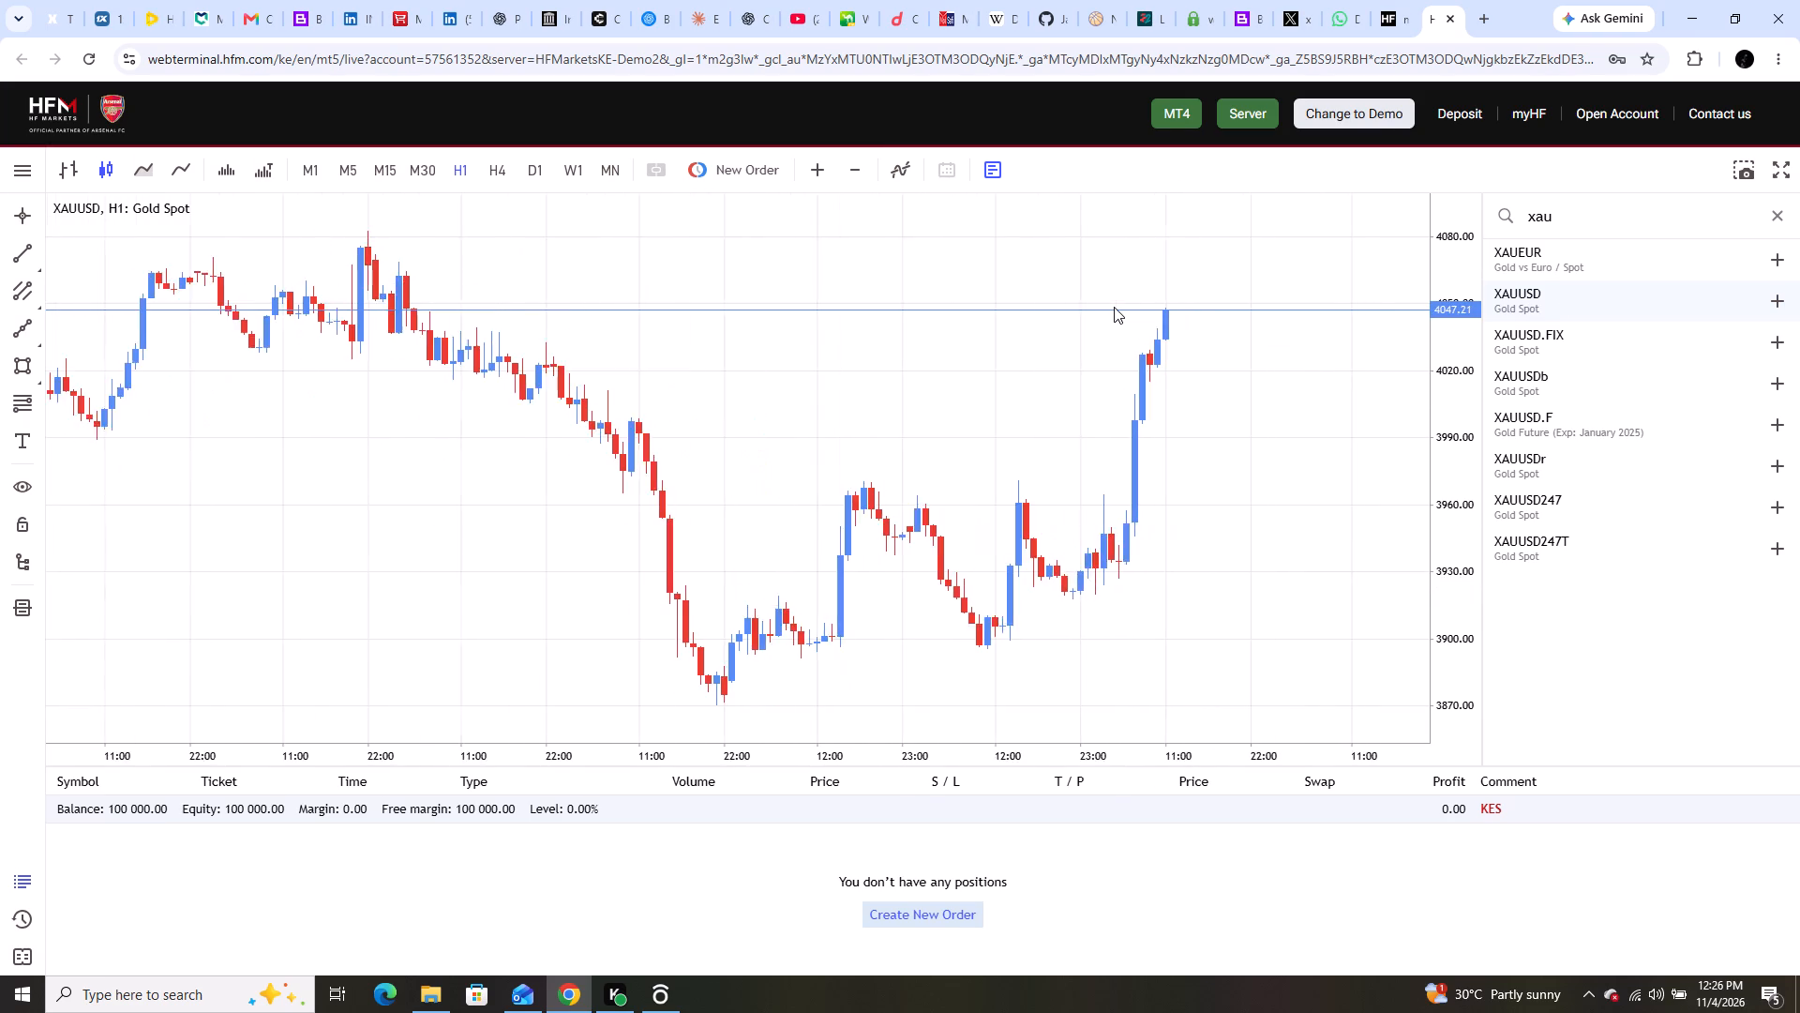
pyautogui.scroll(6, 1114, 307)
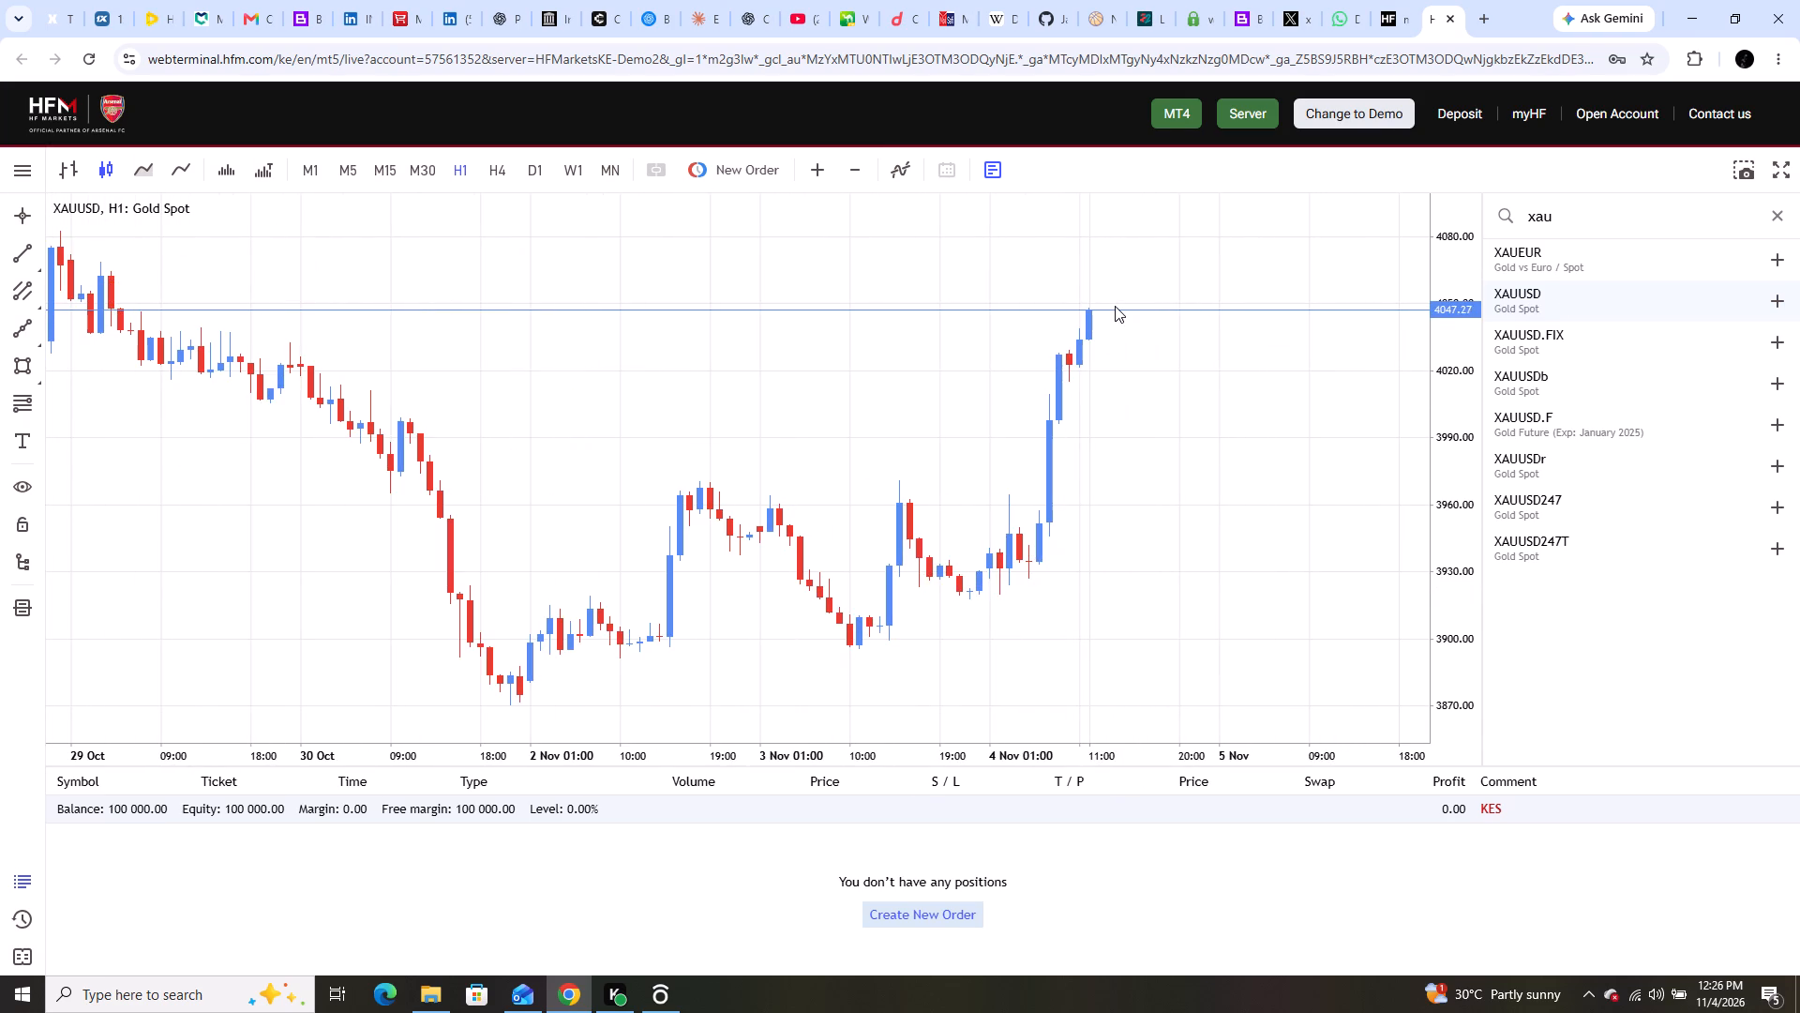
pyautogui.scroll(2, 1115, 306)
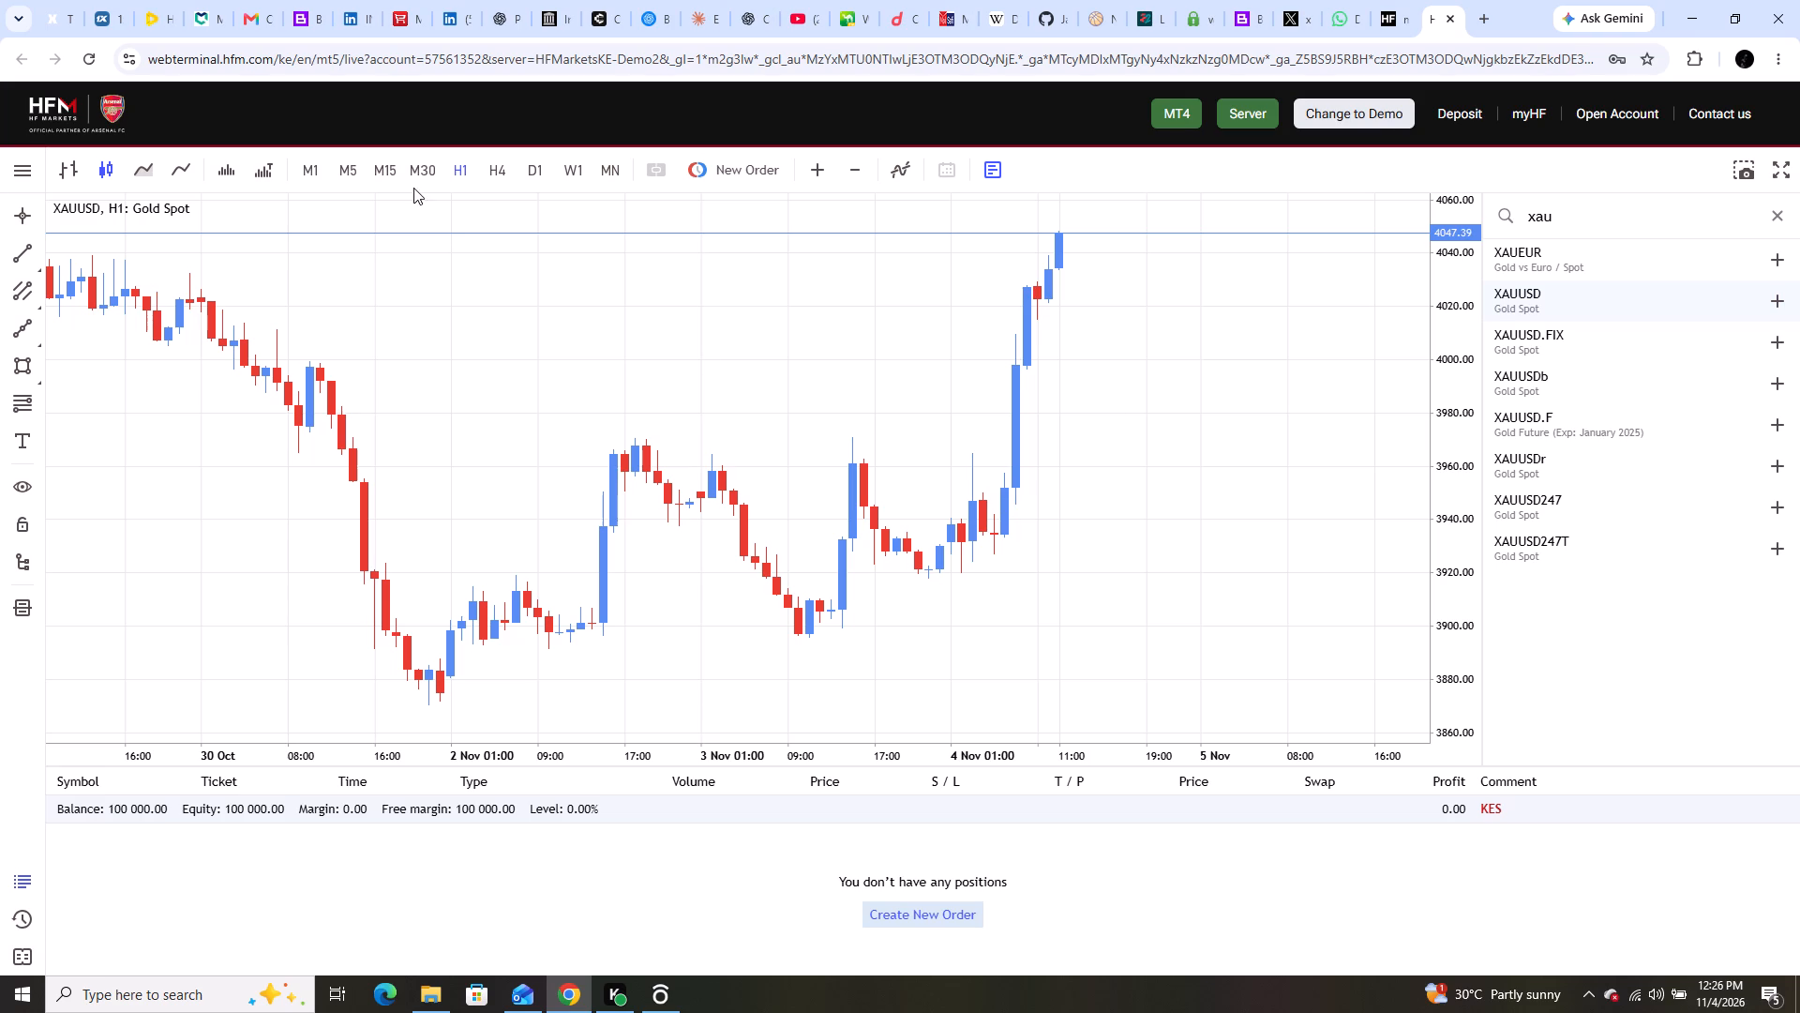
pyautogui.click(530, 168)
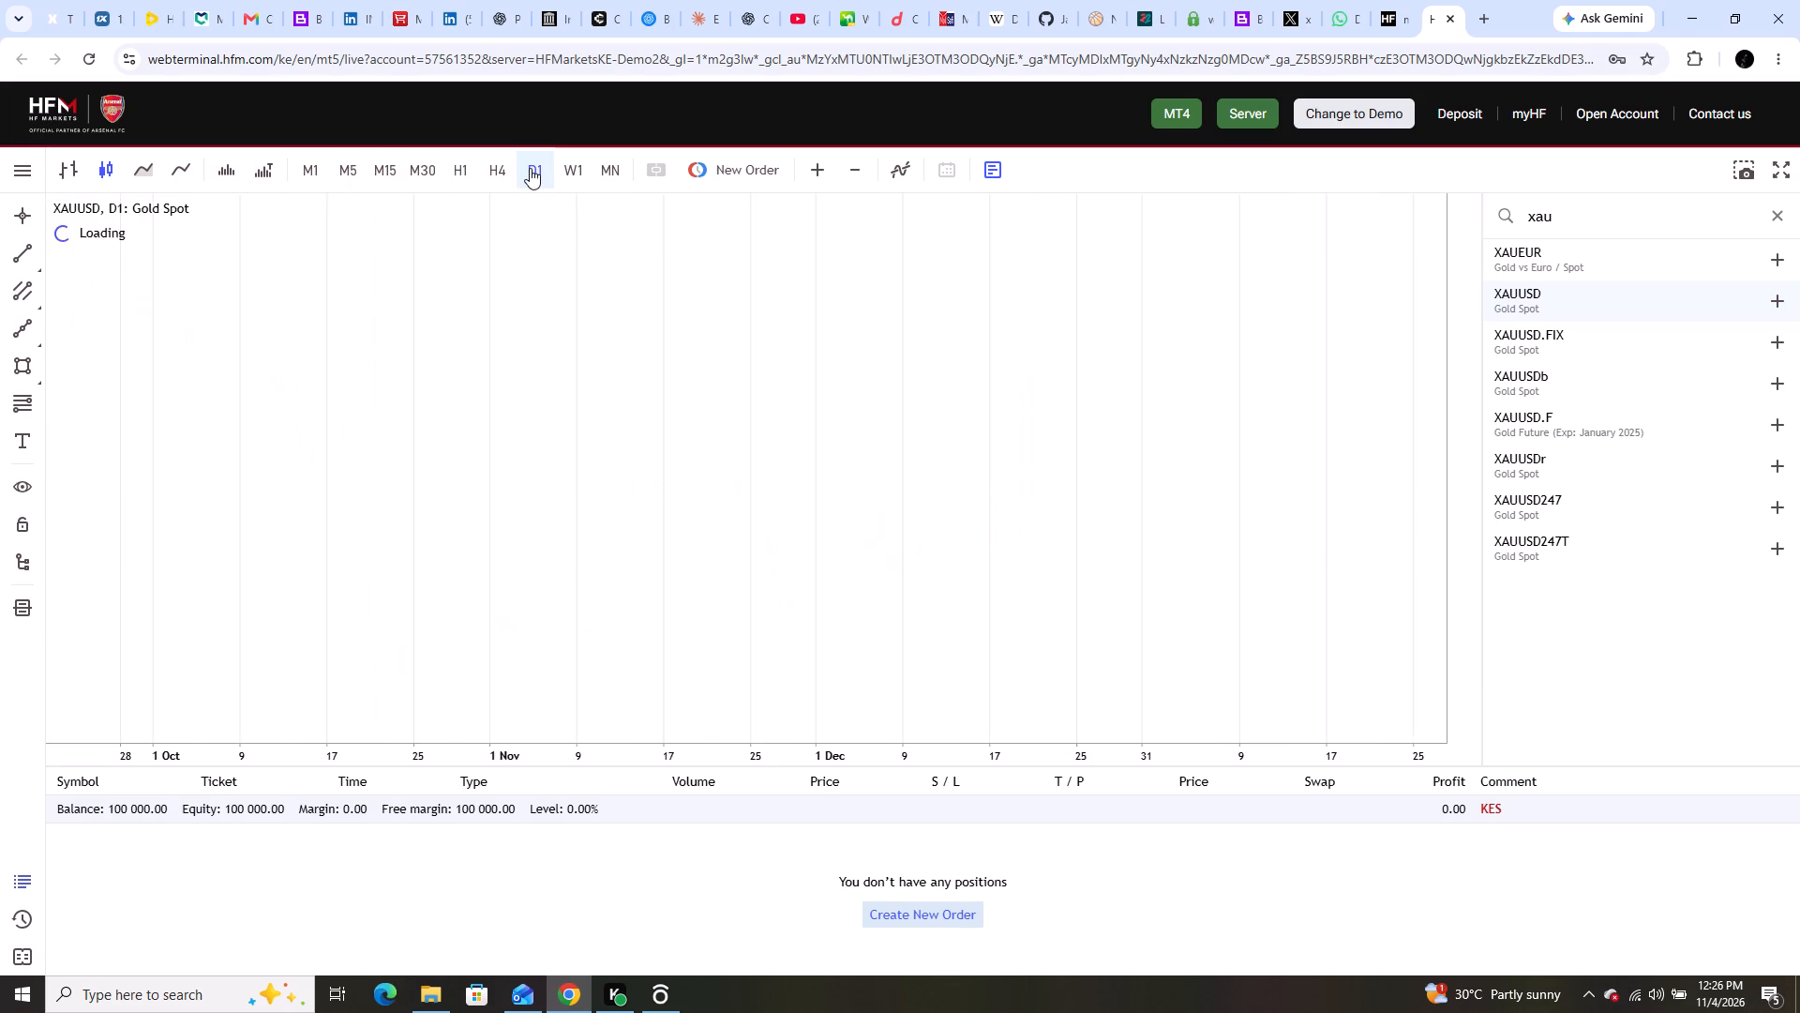
# Draw a near-horizontal trend line at the high of the 3 November daily candle, extending to about 6 November.
pyautogui.scroll(12, 1092, 358)
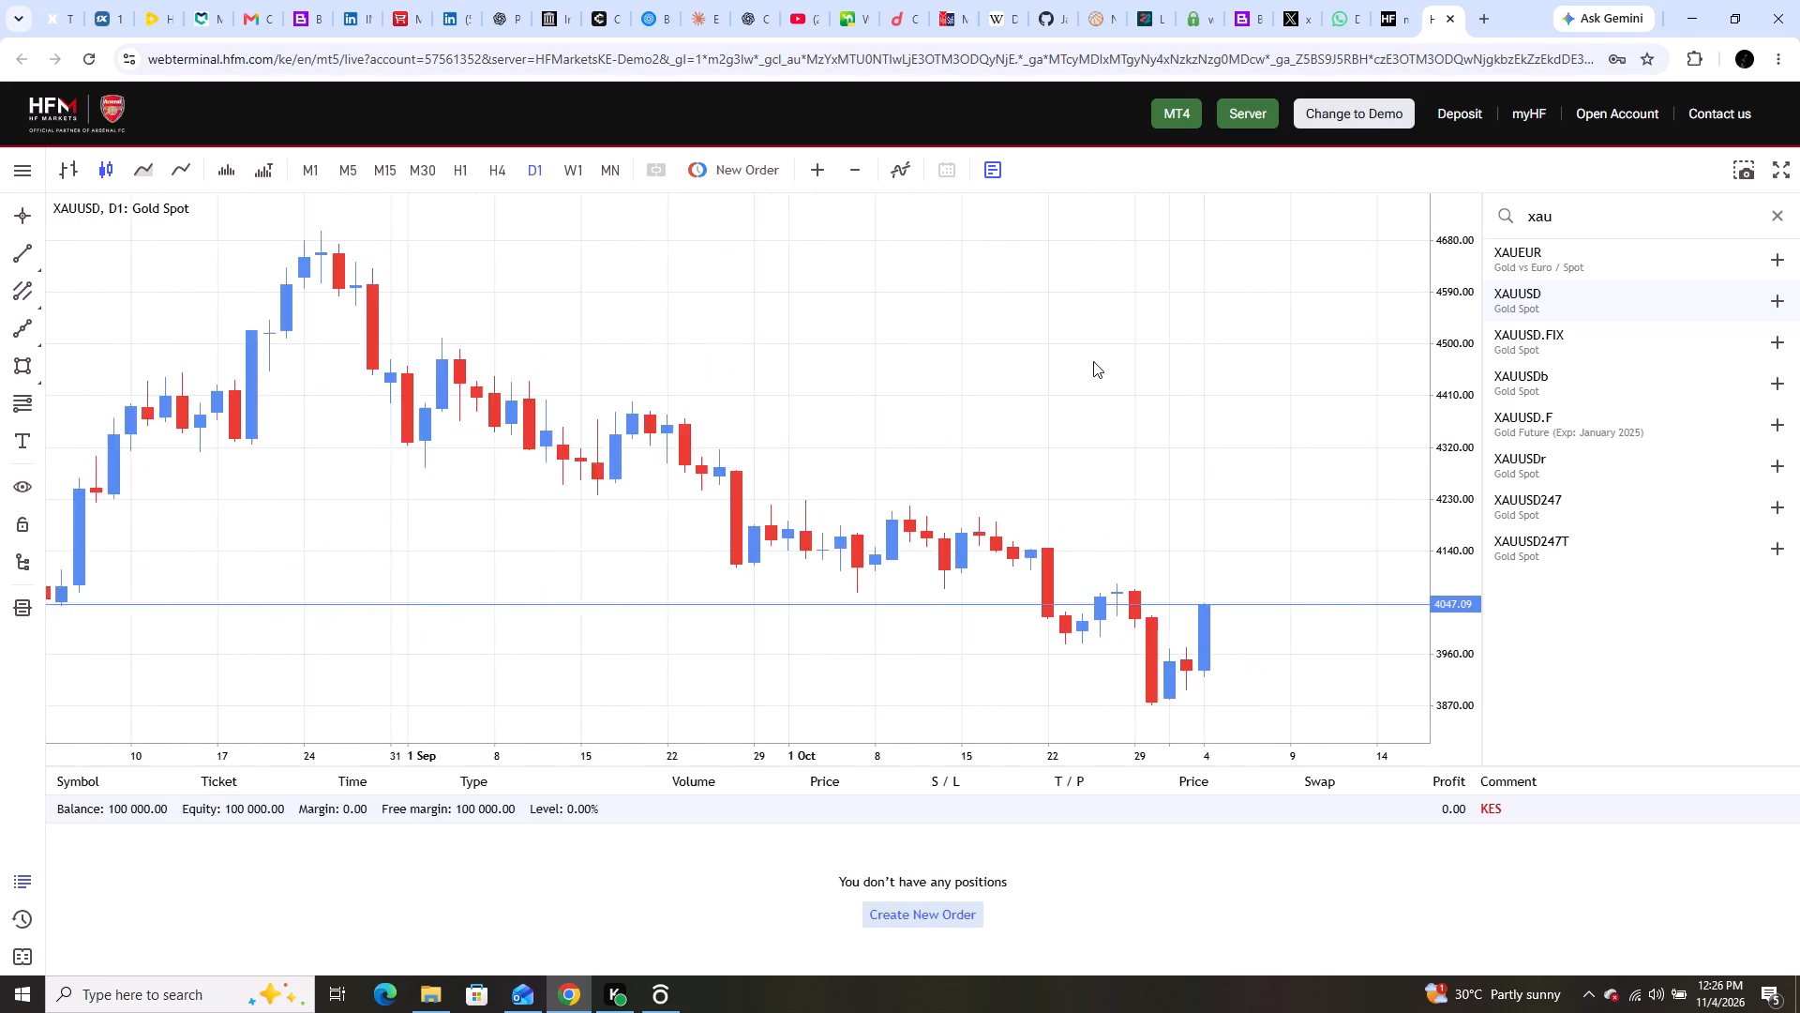
pyautogui.scroll(12, 1093, 361)
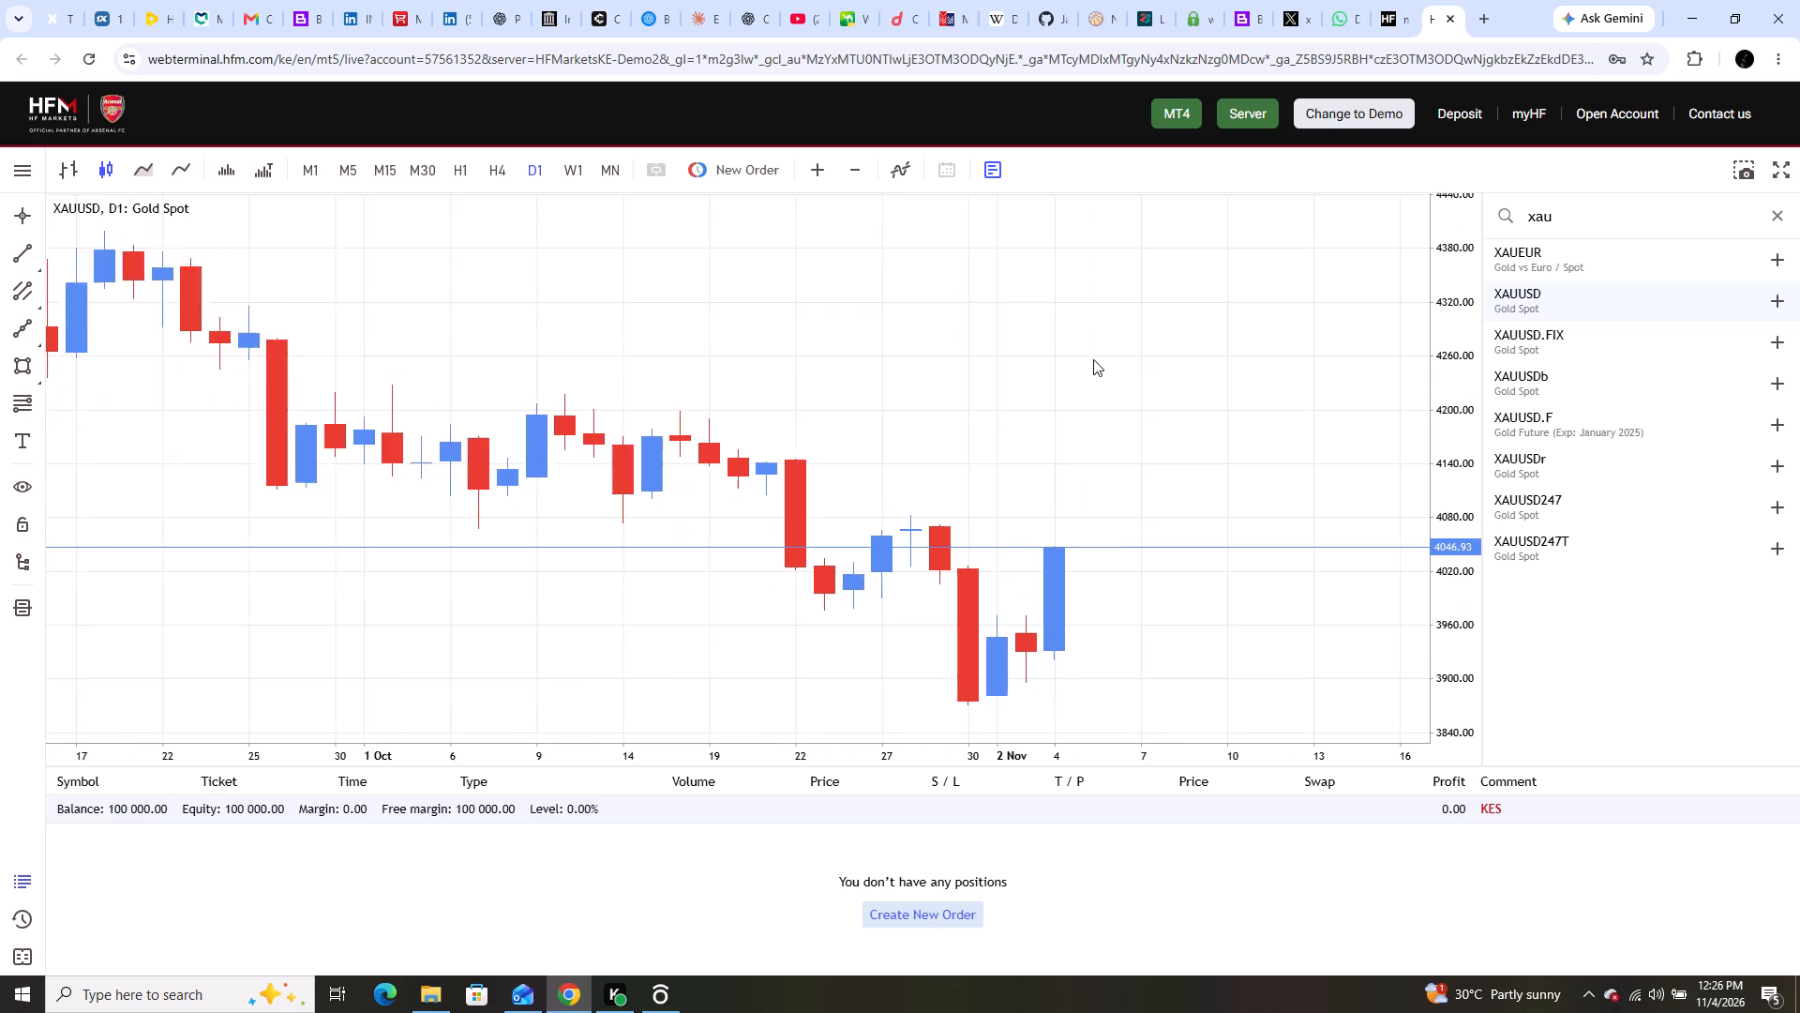
pyautogui.scroll(5, 1093, 359)
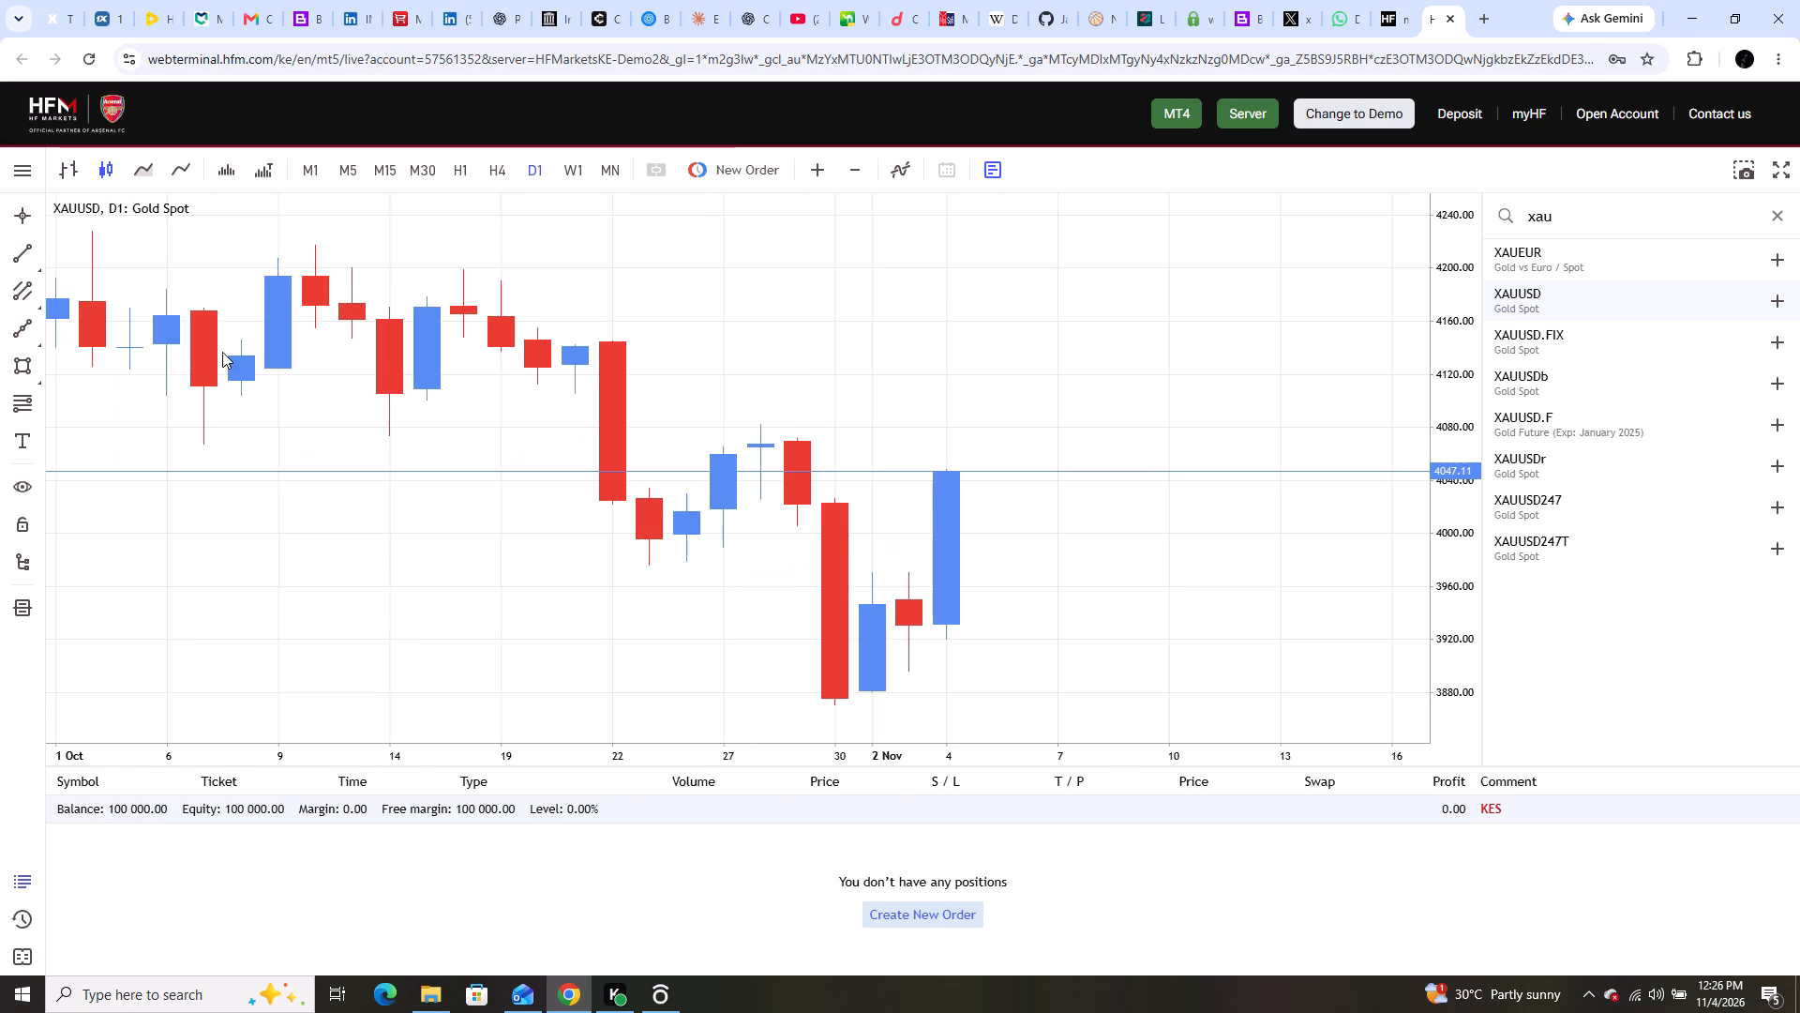
pyautogui.click(22, 249)
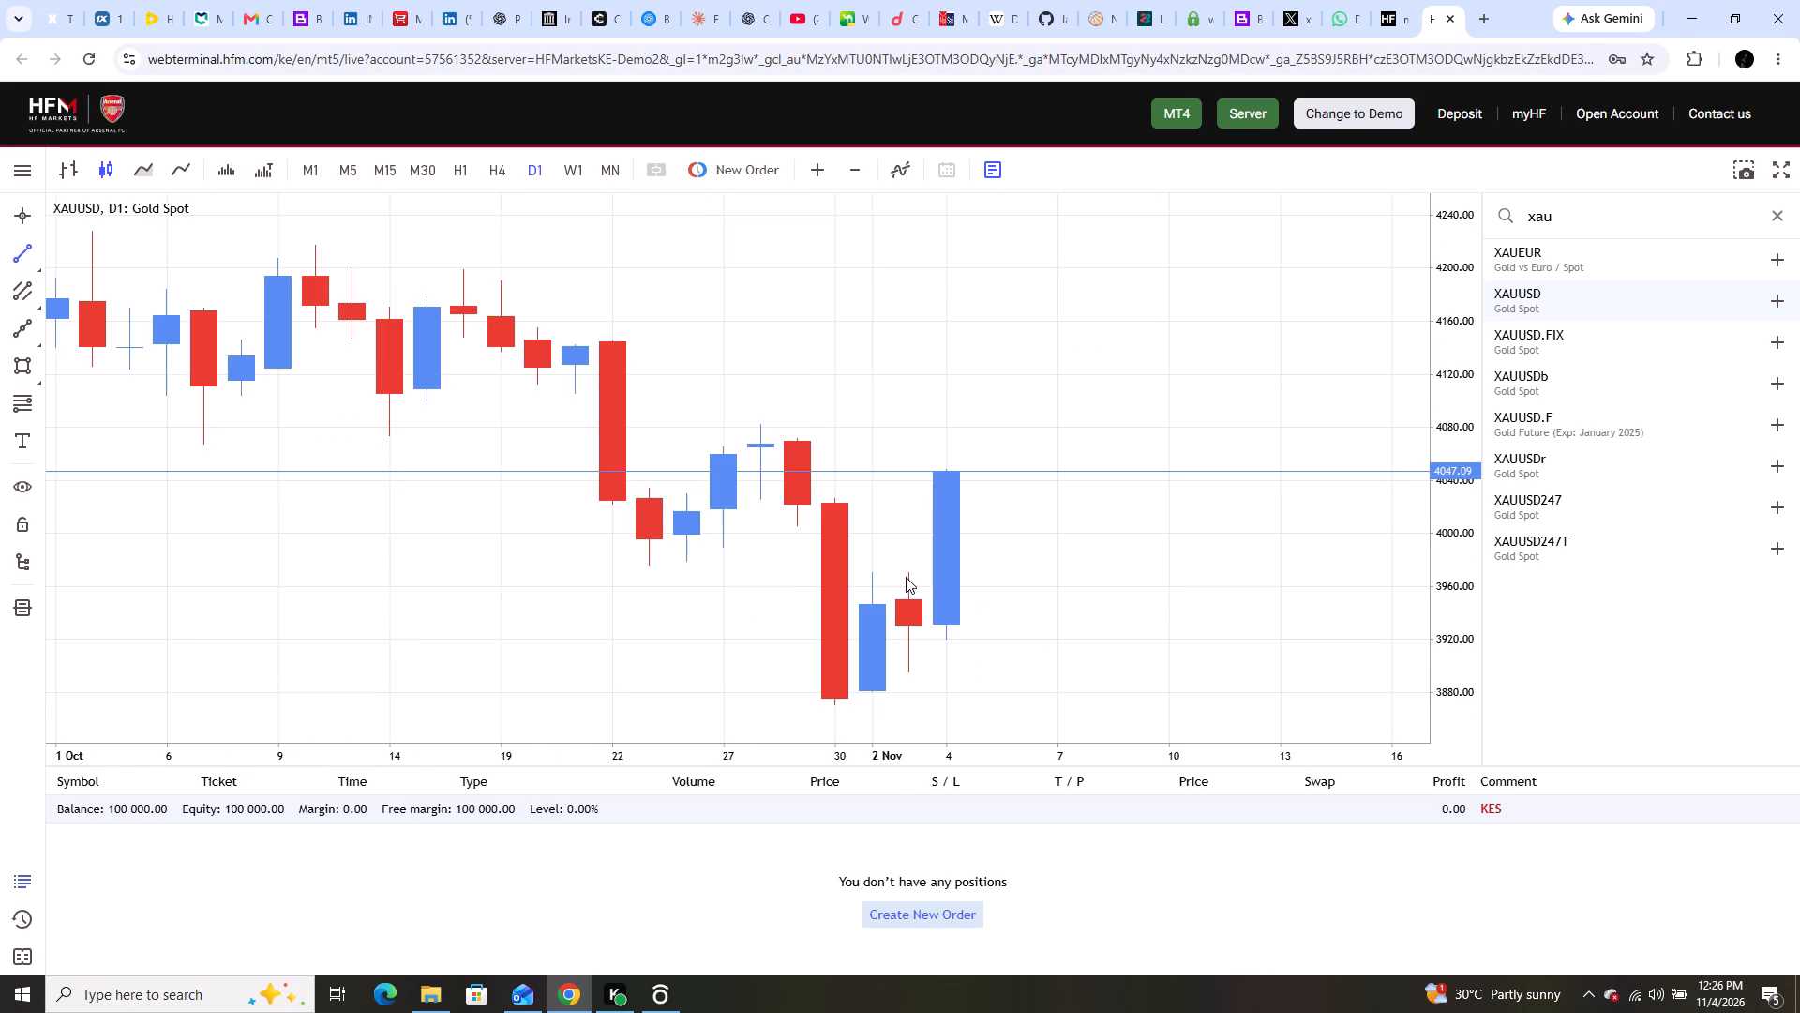
pyautogui.moveTo(909, 570); pyautogui.dragTo(997, 569)
pyautogui.moveTo(997, 569); pyautogui.dragTo(1012, 569)
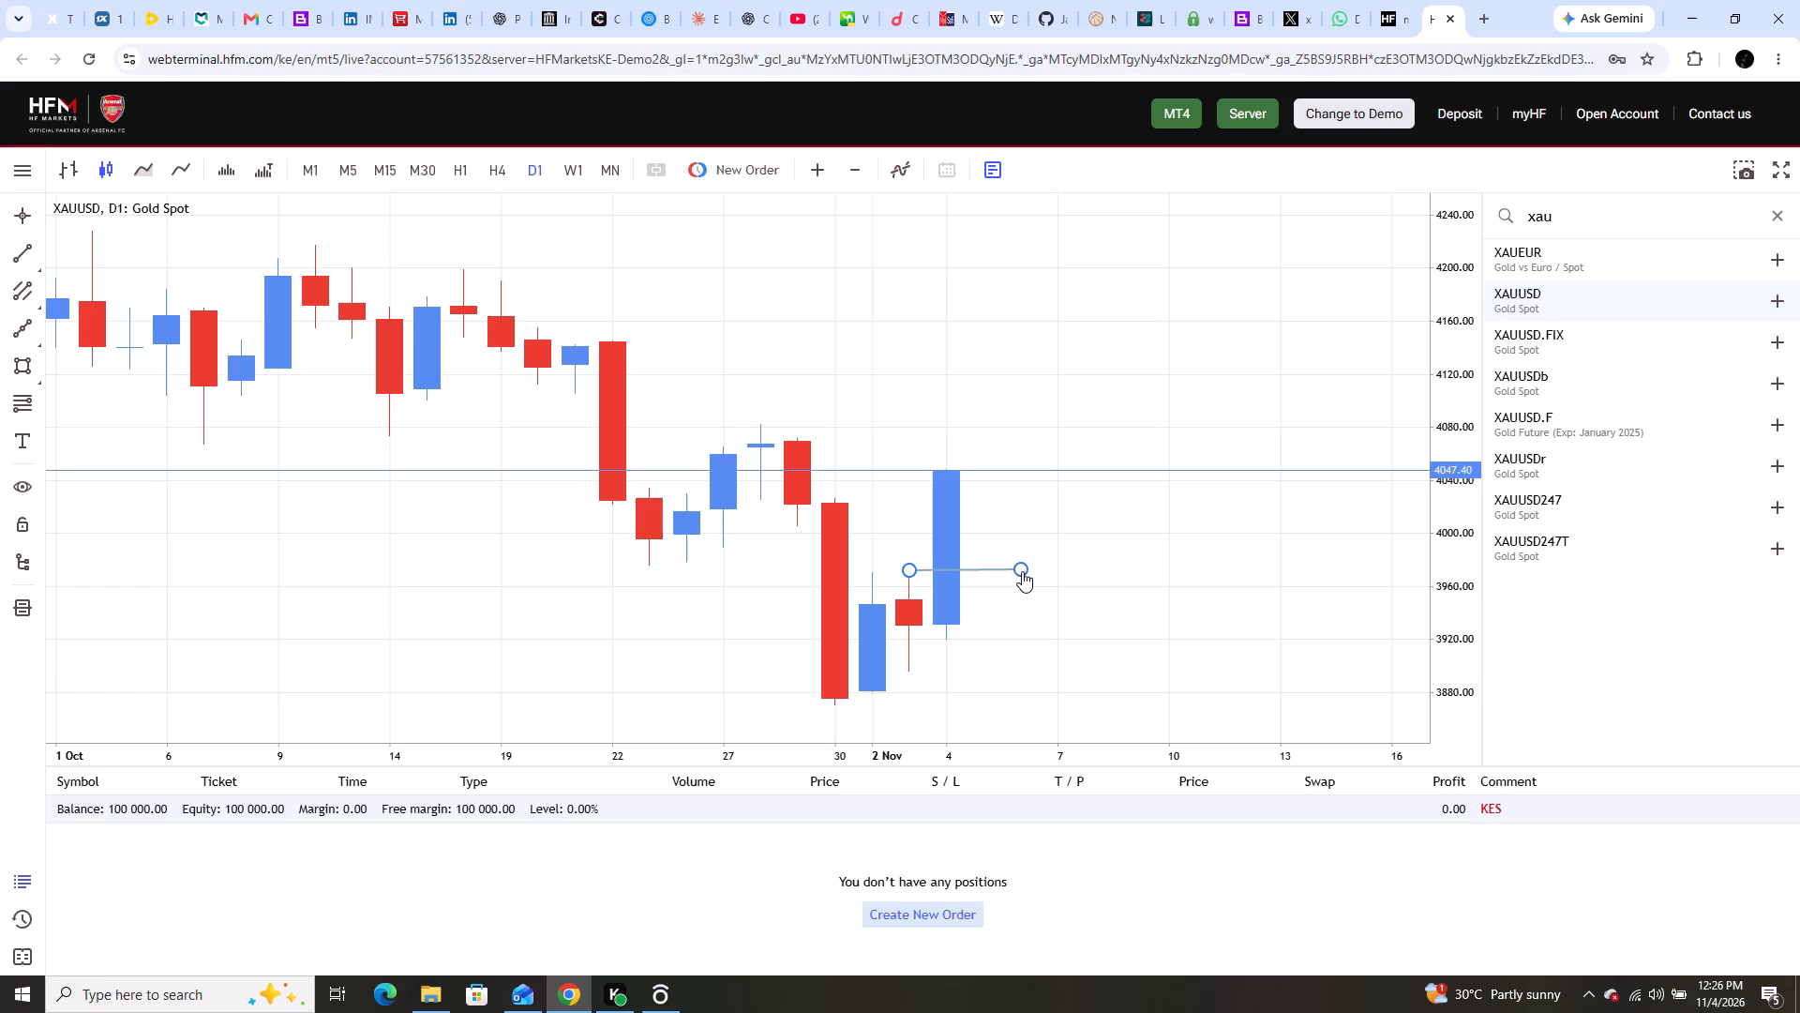
# Draw a second near-horizontal trend line at the low of the 3 November daily candle, extending to about 6 November.
pyautogui.click(25, 254)
pyautogui.moveTo(907, 672); pyautogui.dragTo(997, 667)
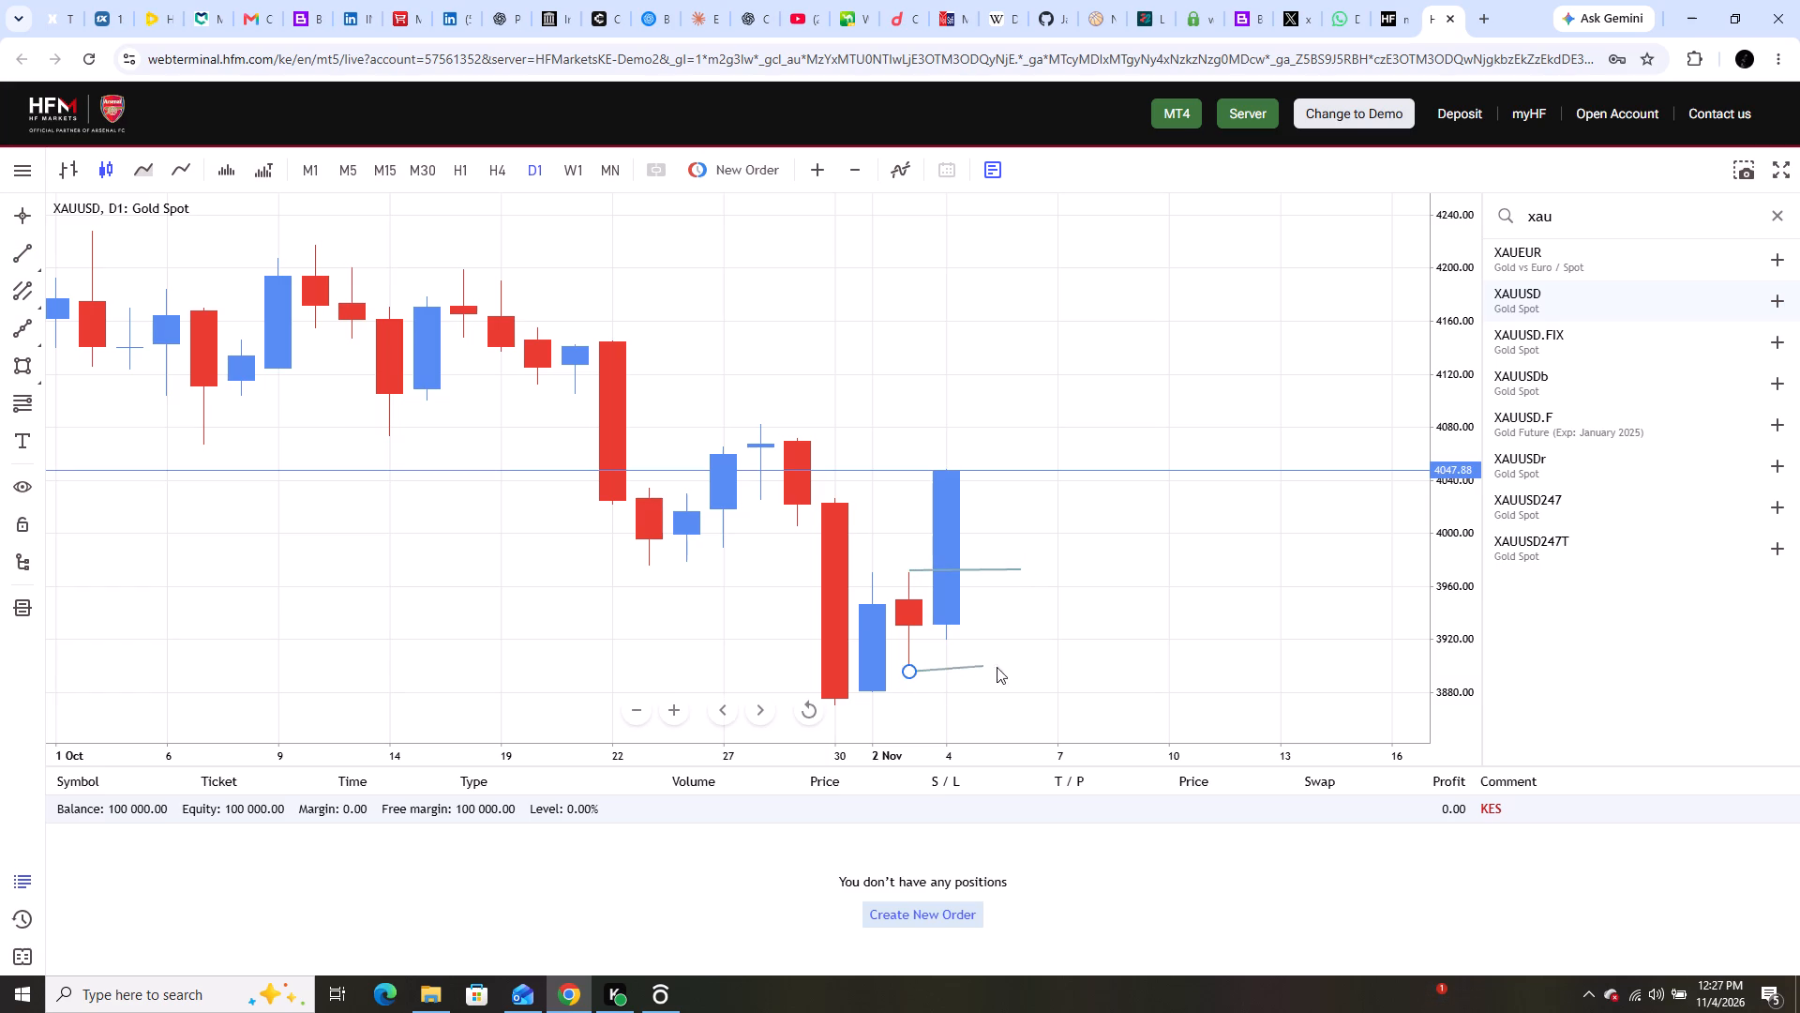
pyautogui.moveTo(997, 667); pyautogui.dragTo(1033, 671)
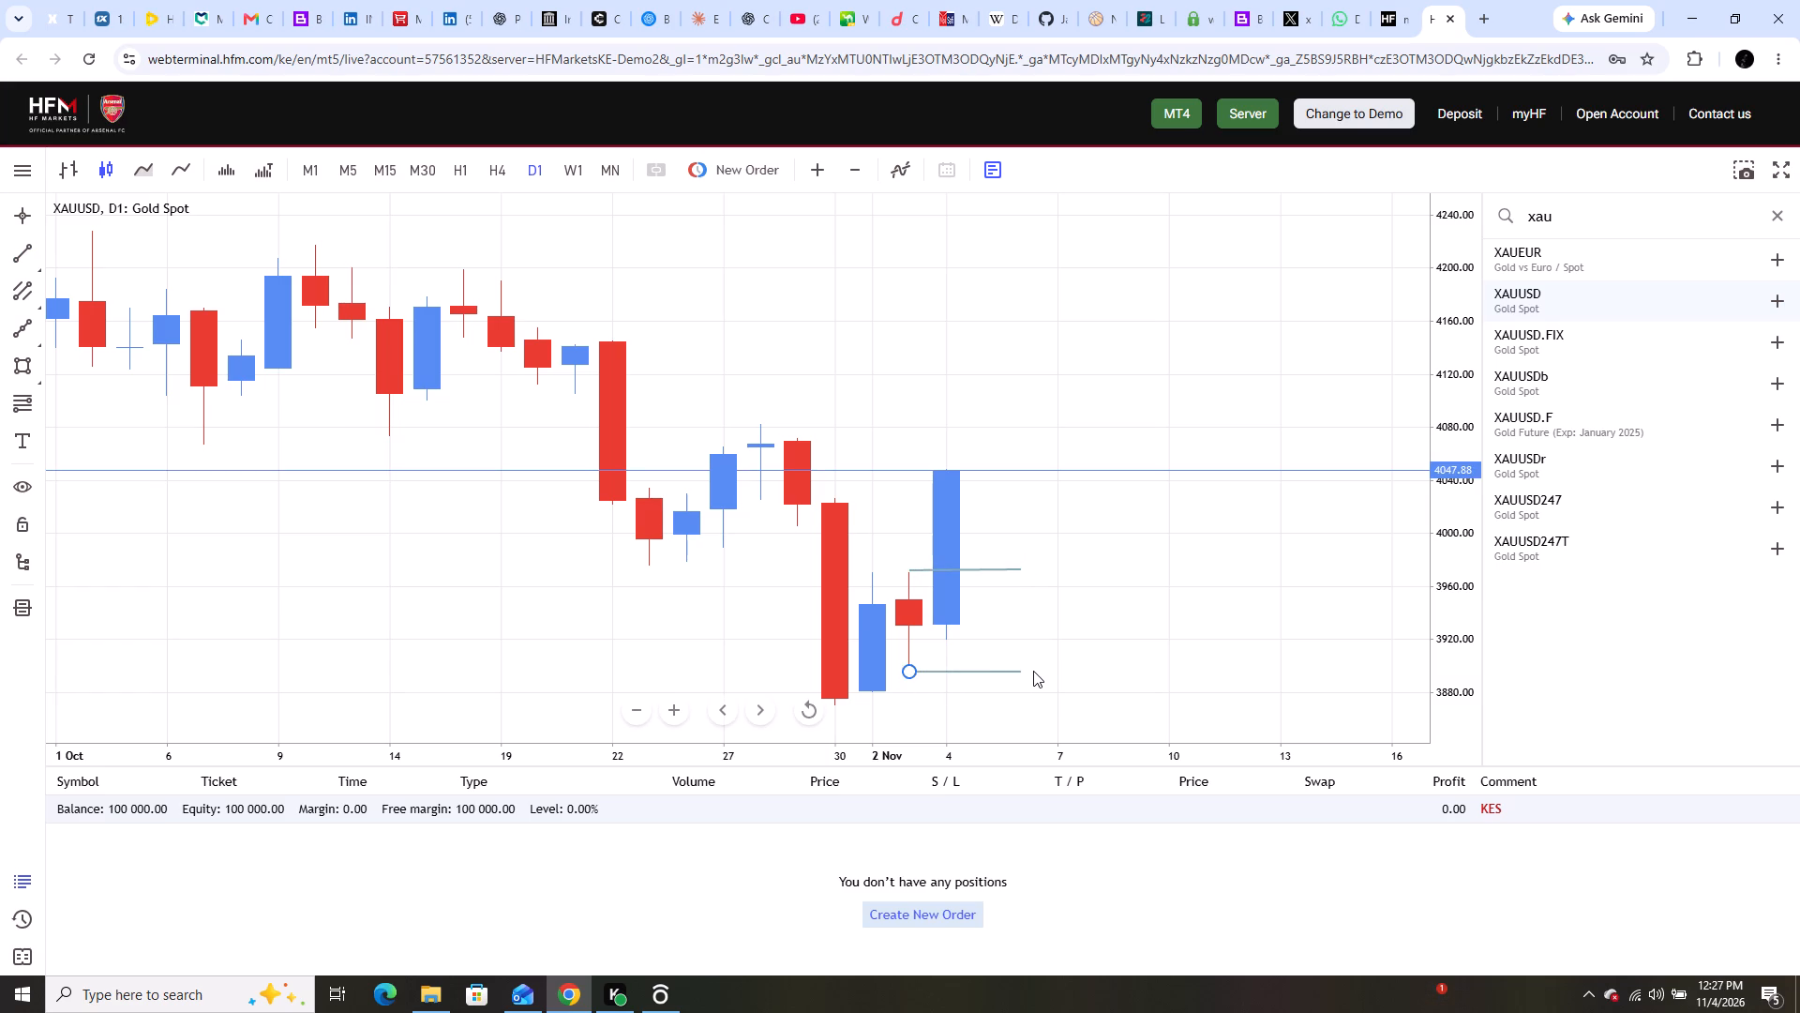
pyautogui.moveTo(1033, 671); pyautogui.dragTo(1034, 671)
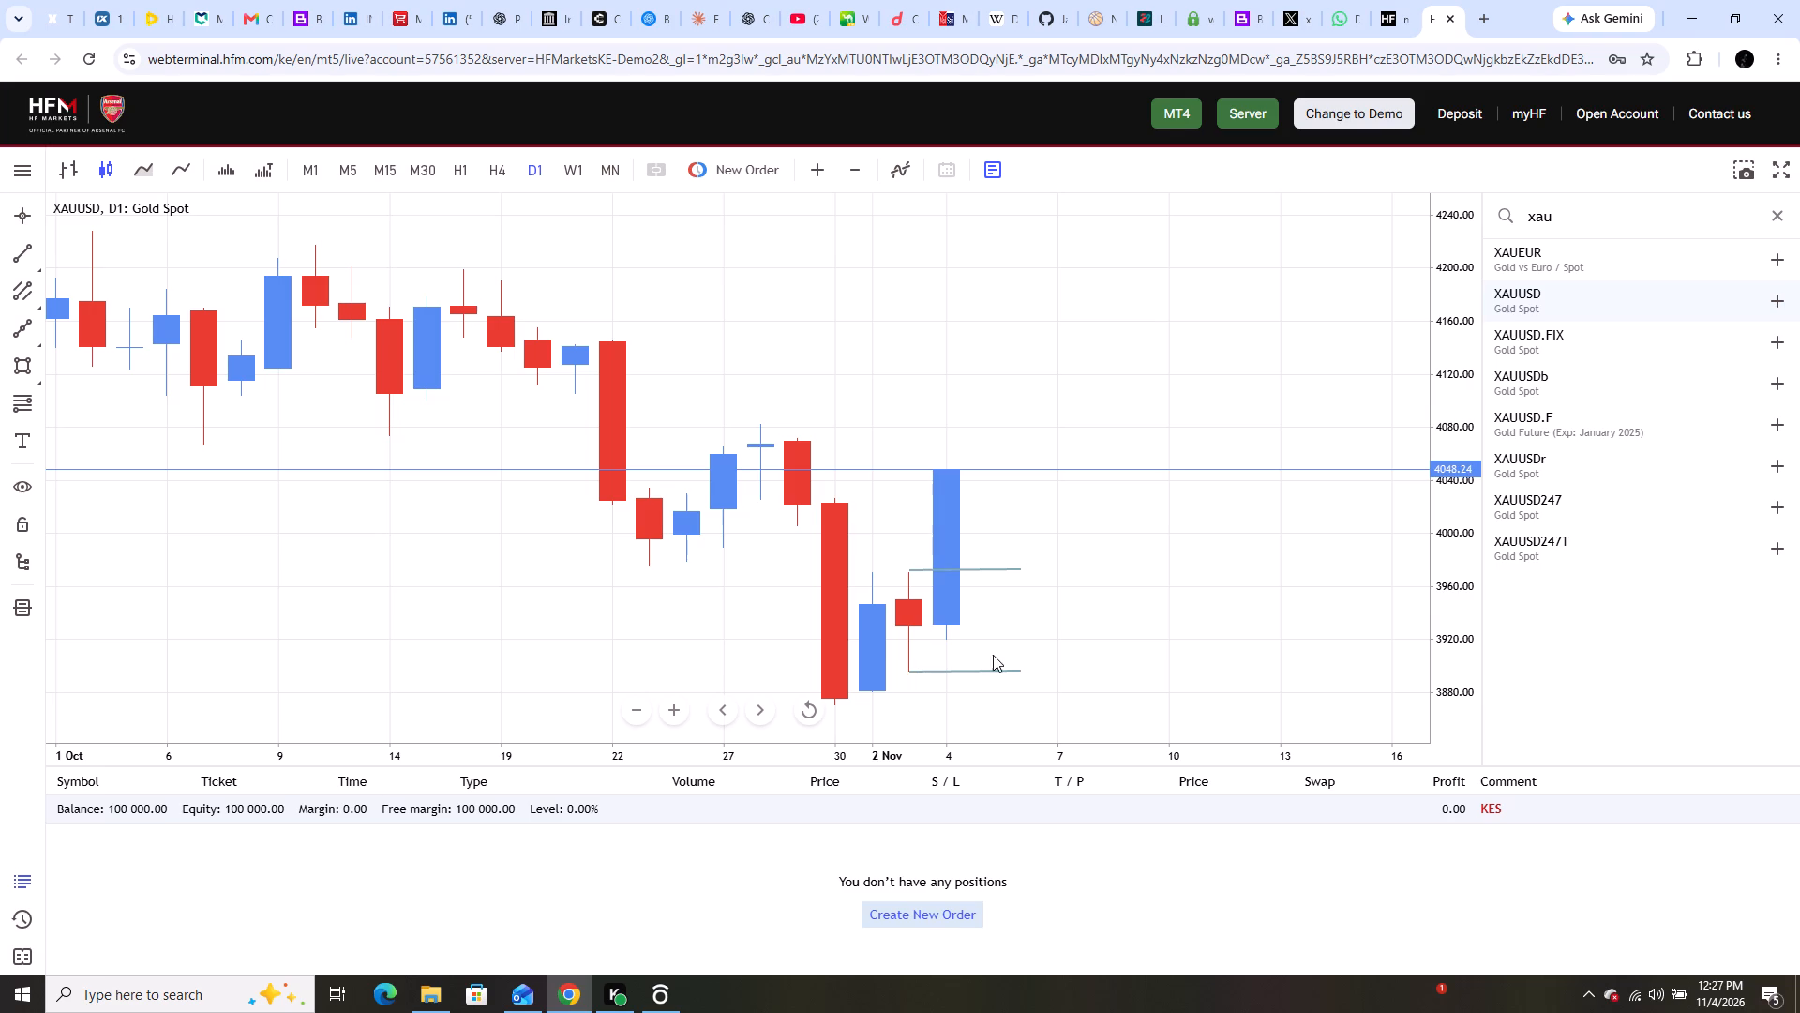
# Examine the range between the two trend lines and the latest candles on the H4 timeframe.
pyautogui.click(502, 179)
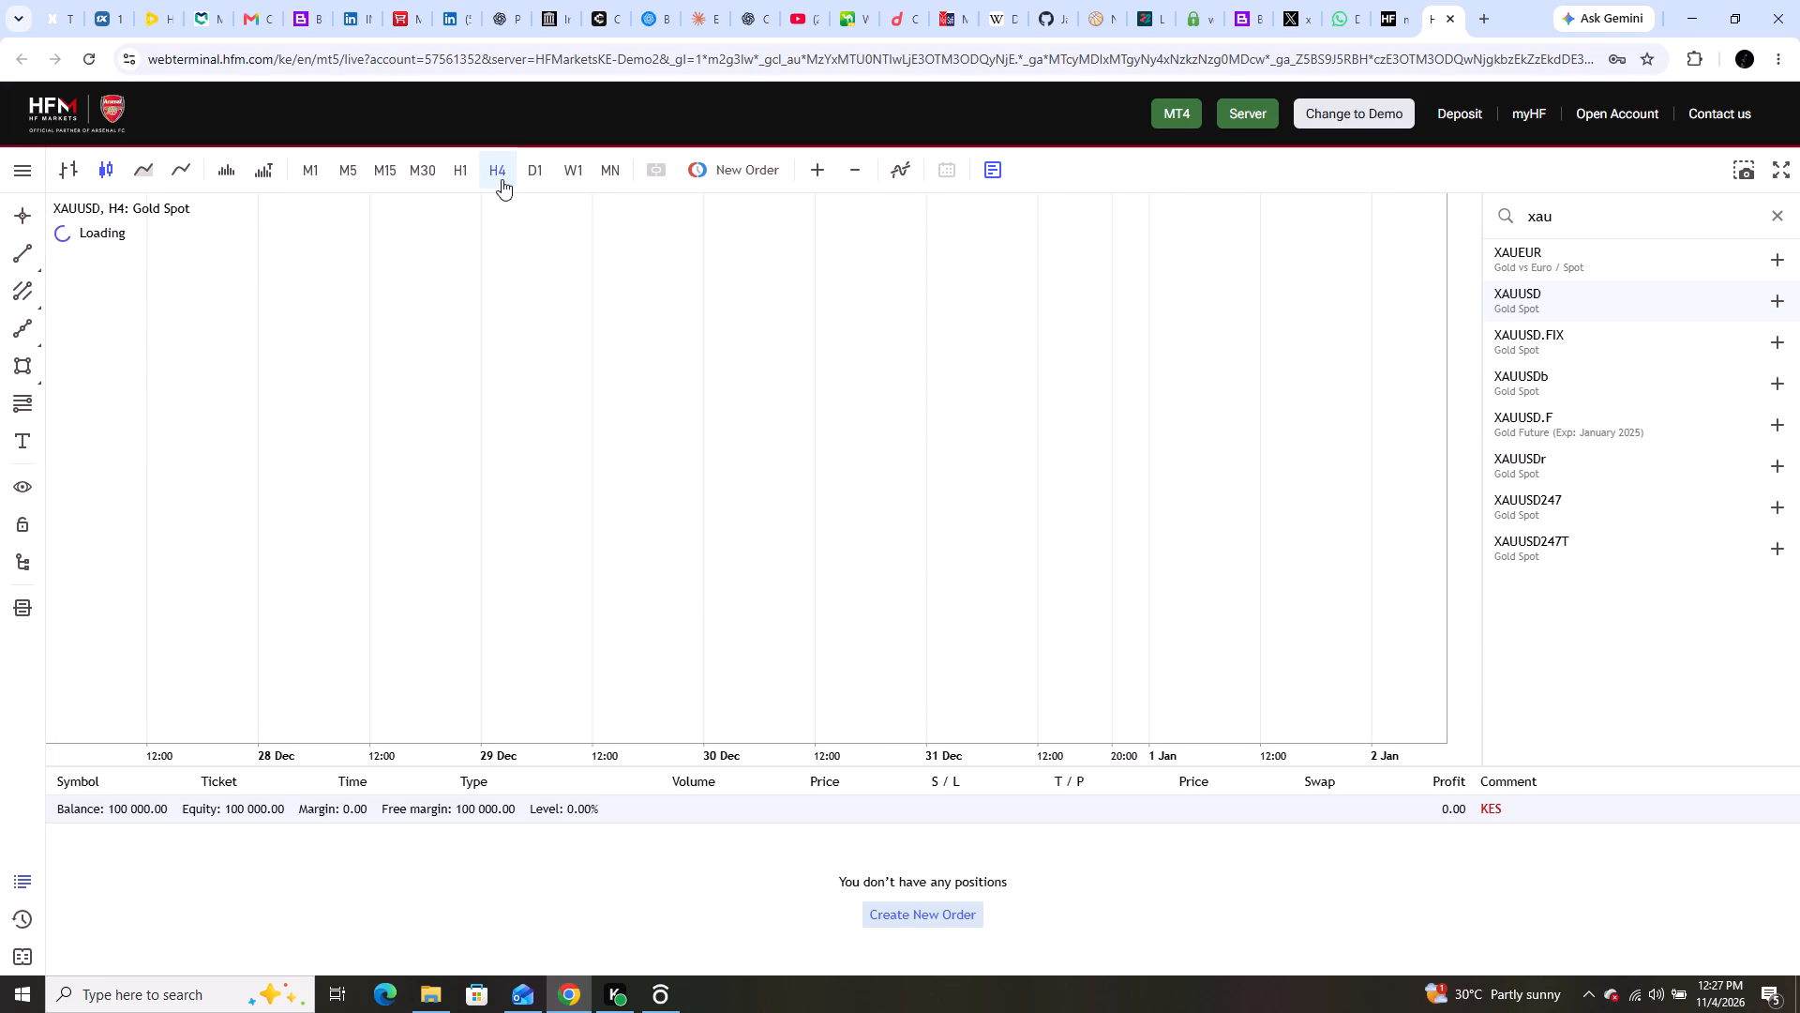
pyautogui.scroll(-6, 1092, 398)
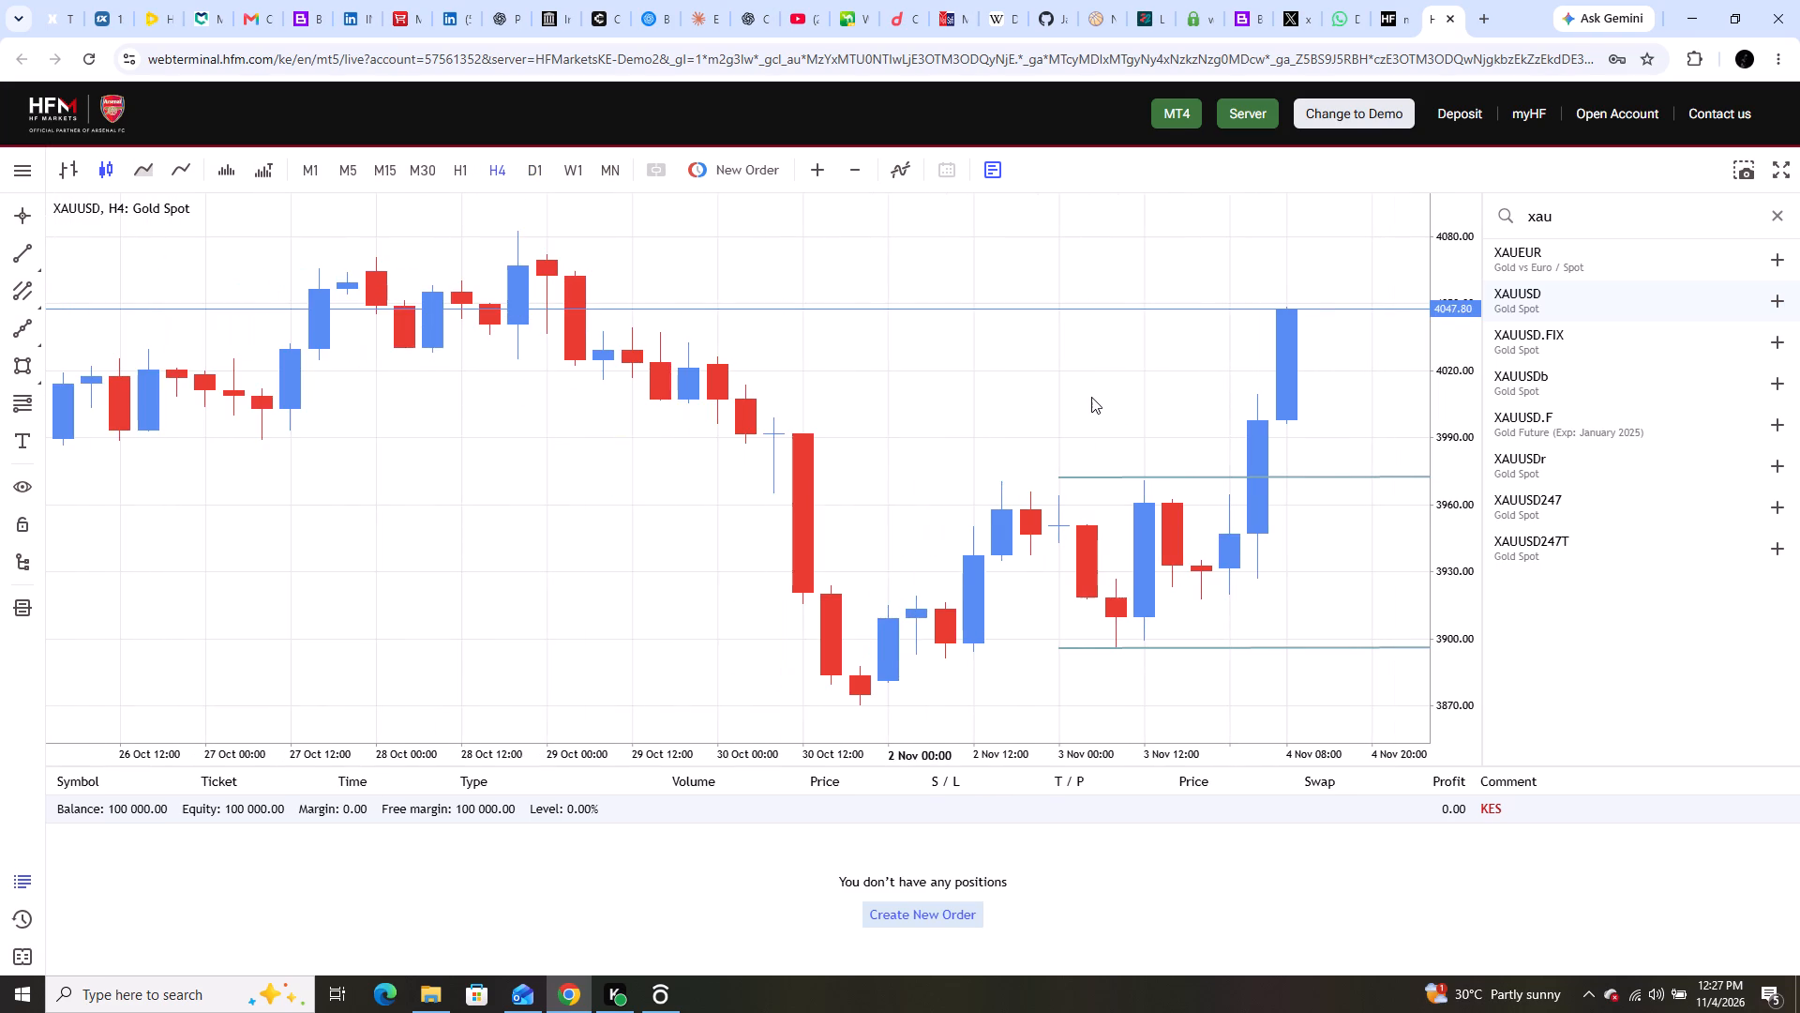
pyautogui.scroll(-3, 1091, 397)
pyautogui.moveTo(1091, 397); pyautogui.dragTo(622, 377)
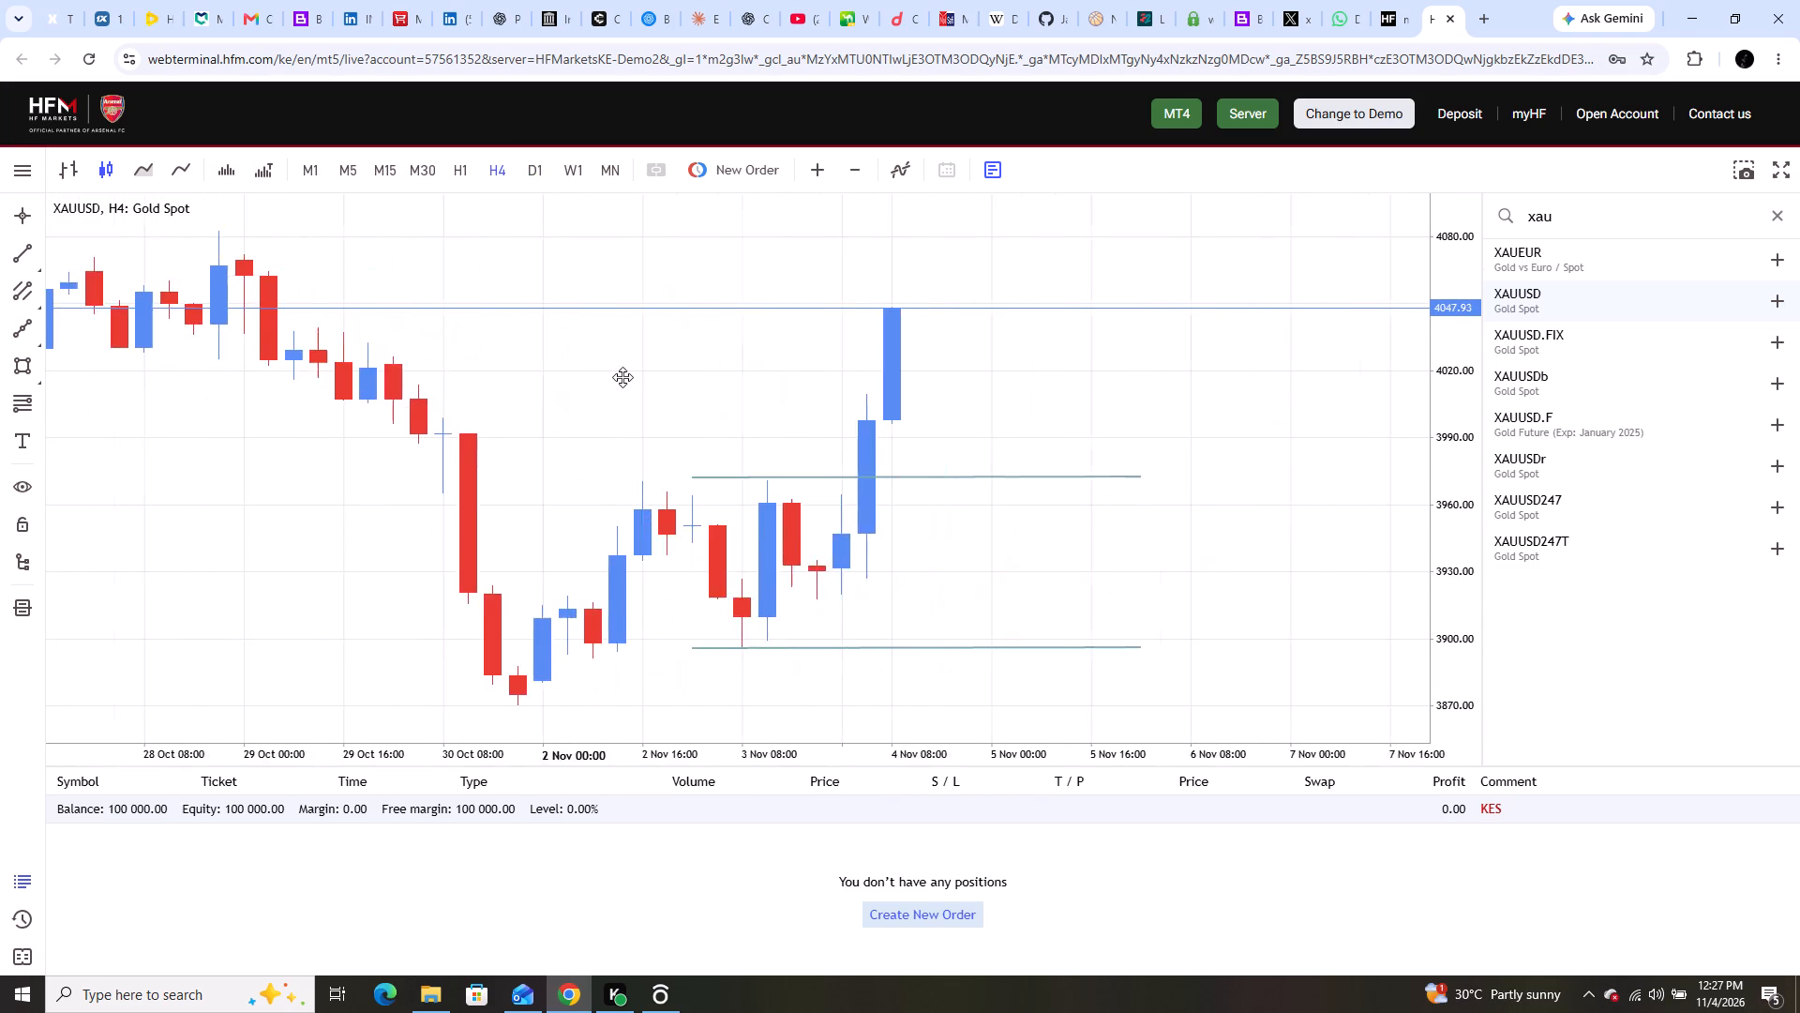
pyautogui.moveTo(622, 377); pyautogui.dragTo(547, 377)
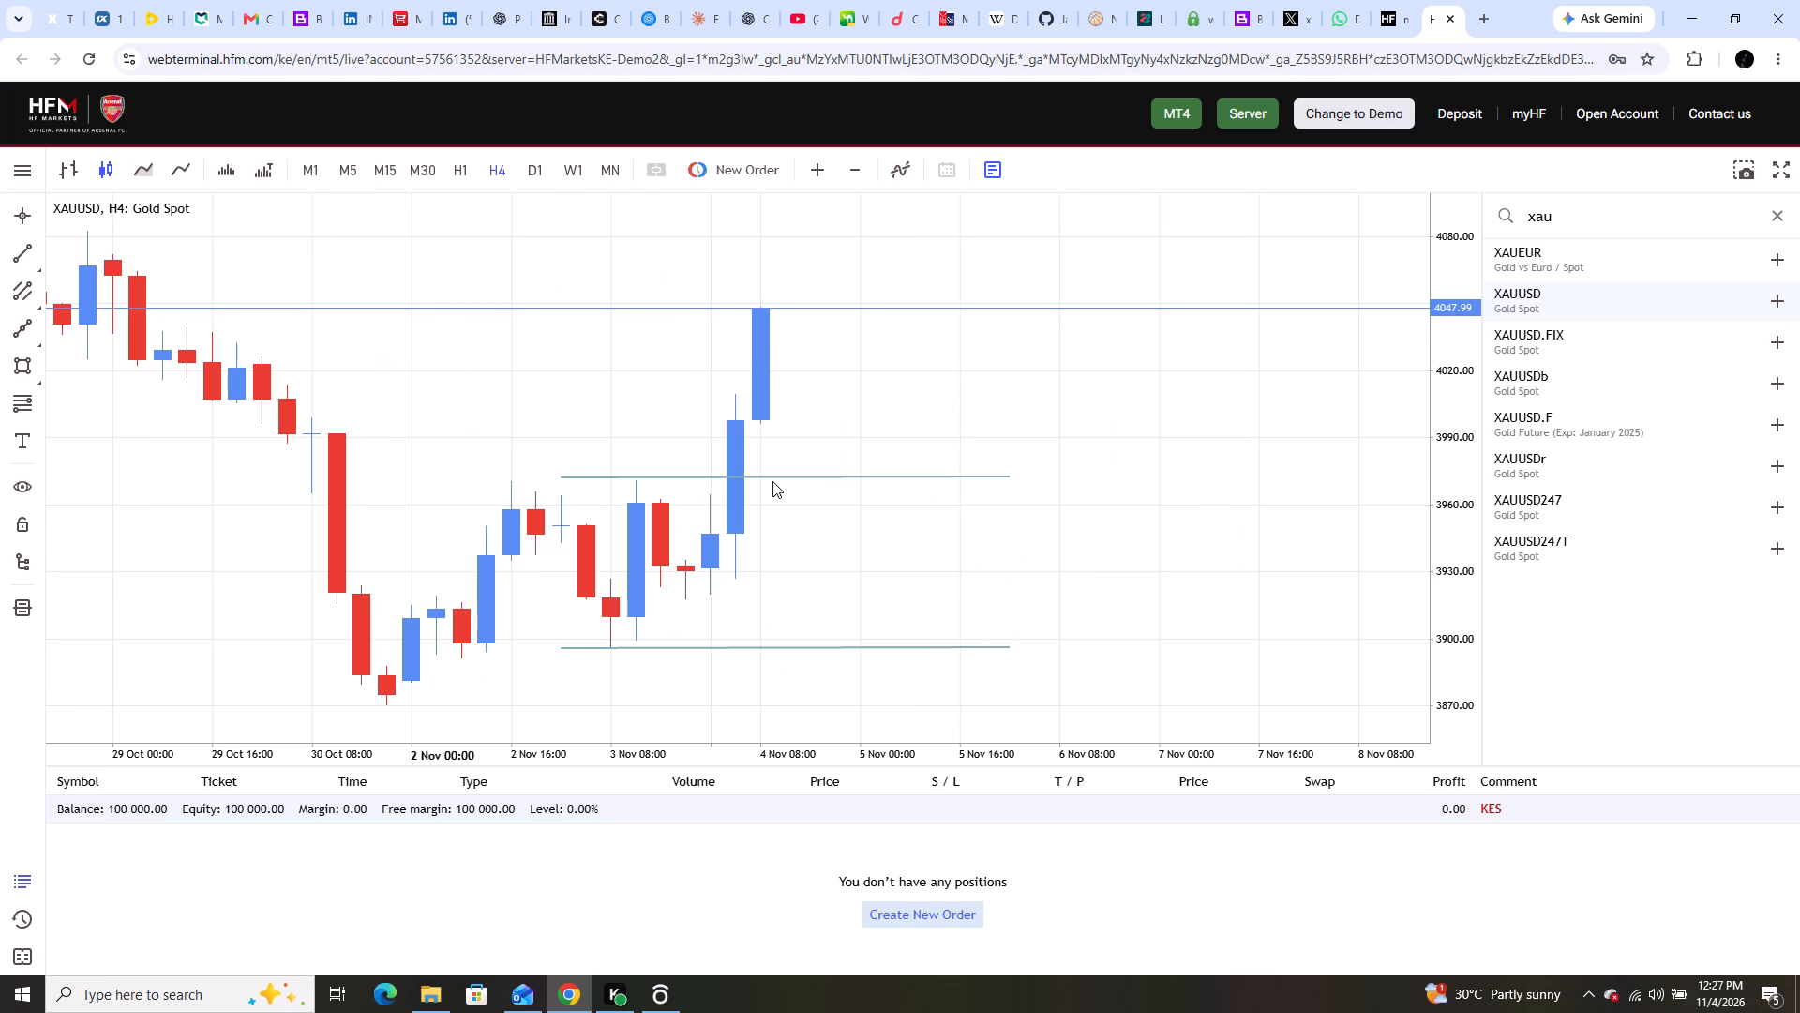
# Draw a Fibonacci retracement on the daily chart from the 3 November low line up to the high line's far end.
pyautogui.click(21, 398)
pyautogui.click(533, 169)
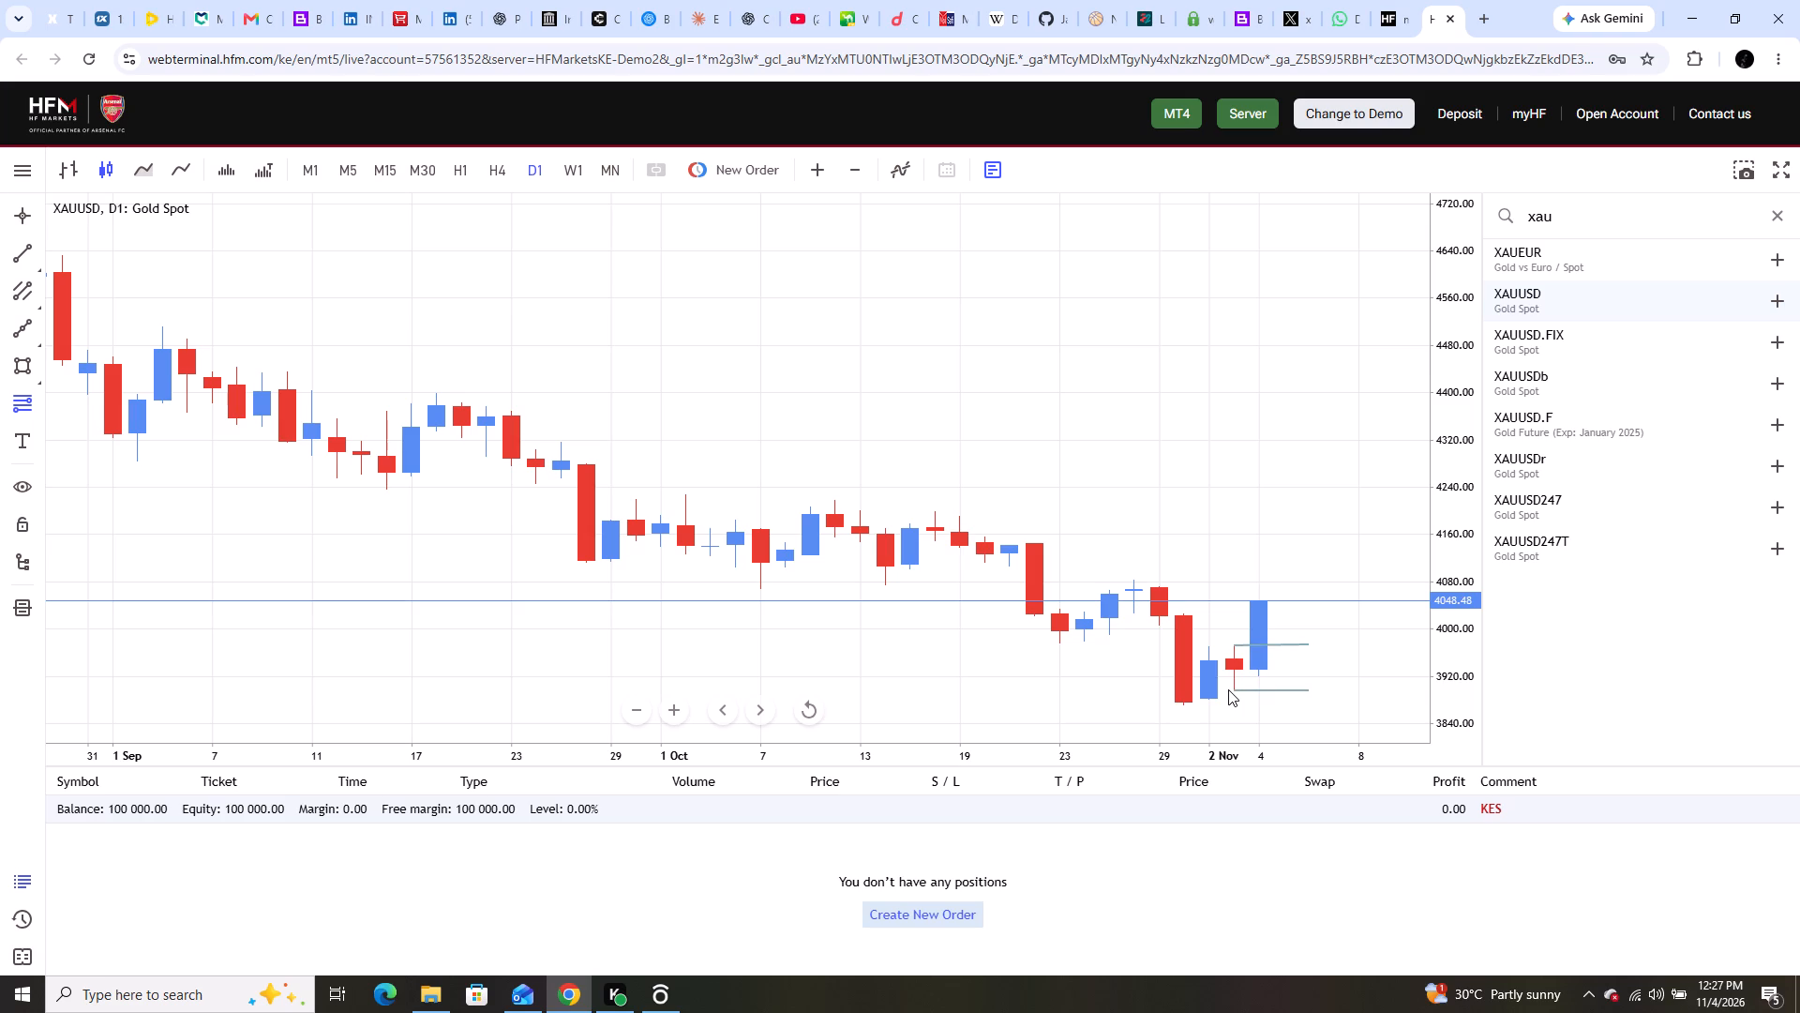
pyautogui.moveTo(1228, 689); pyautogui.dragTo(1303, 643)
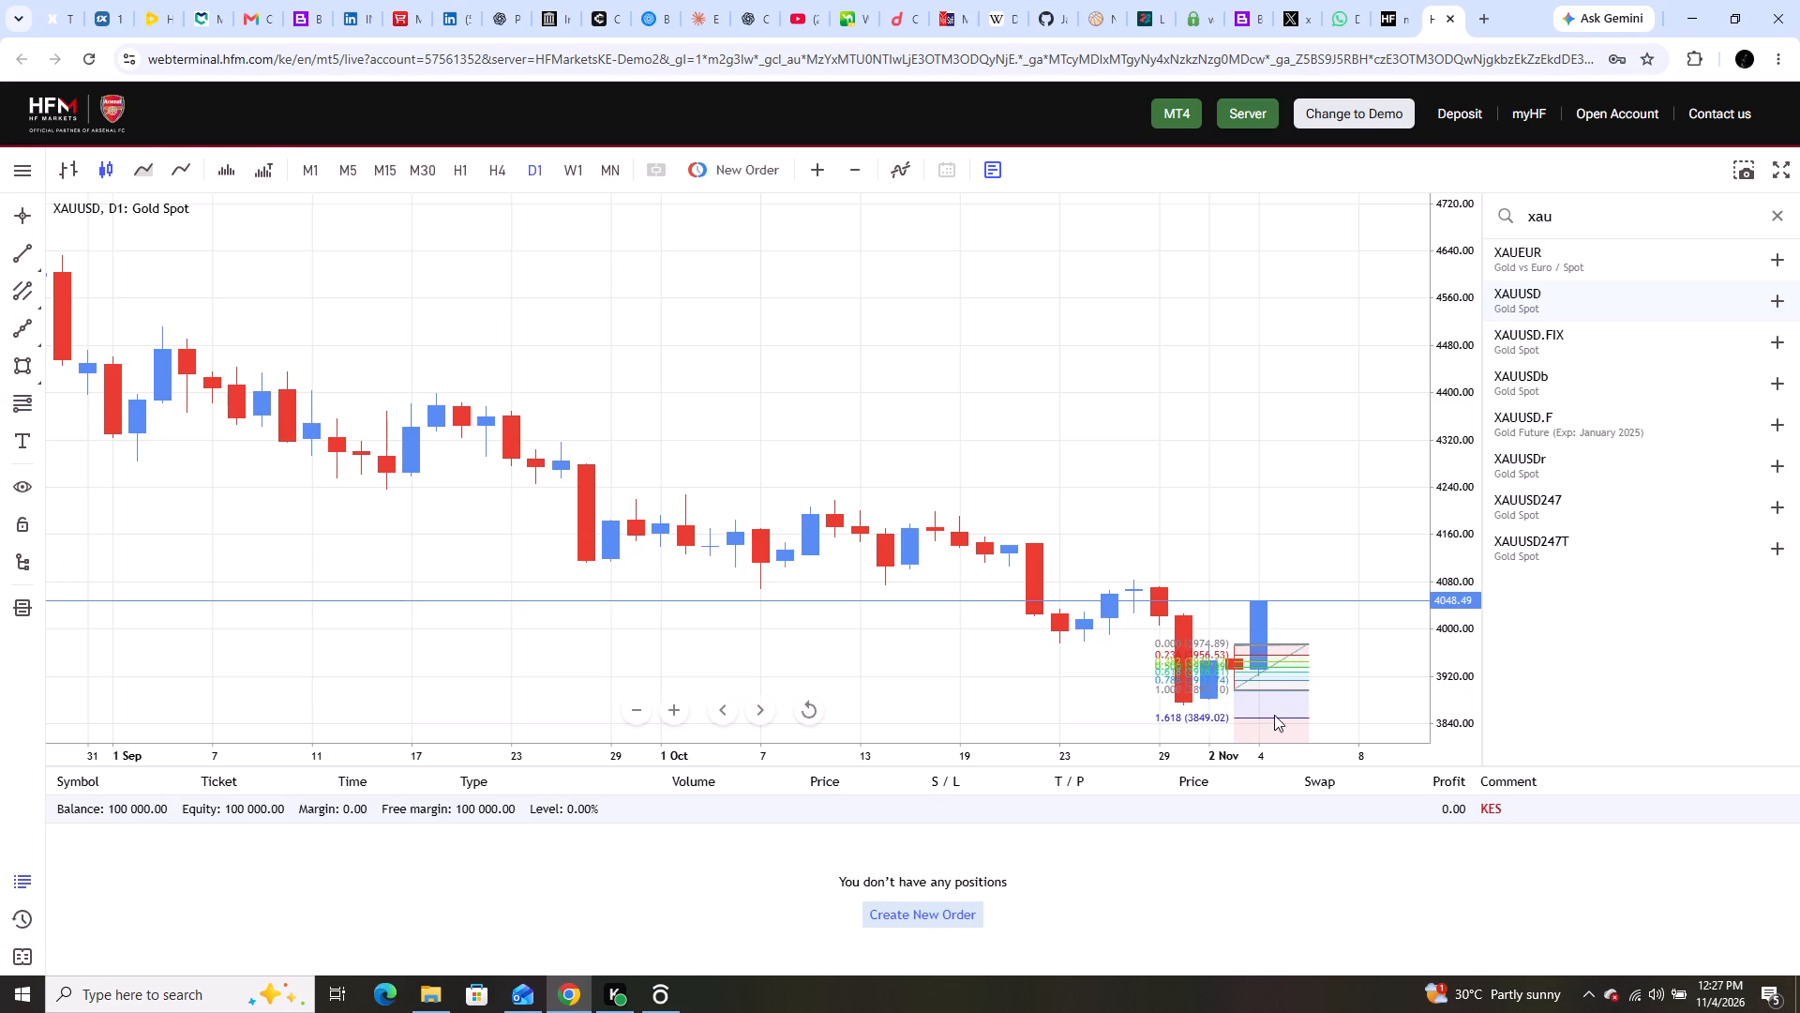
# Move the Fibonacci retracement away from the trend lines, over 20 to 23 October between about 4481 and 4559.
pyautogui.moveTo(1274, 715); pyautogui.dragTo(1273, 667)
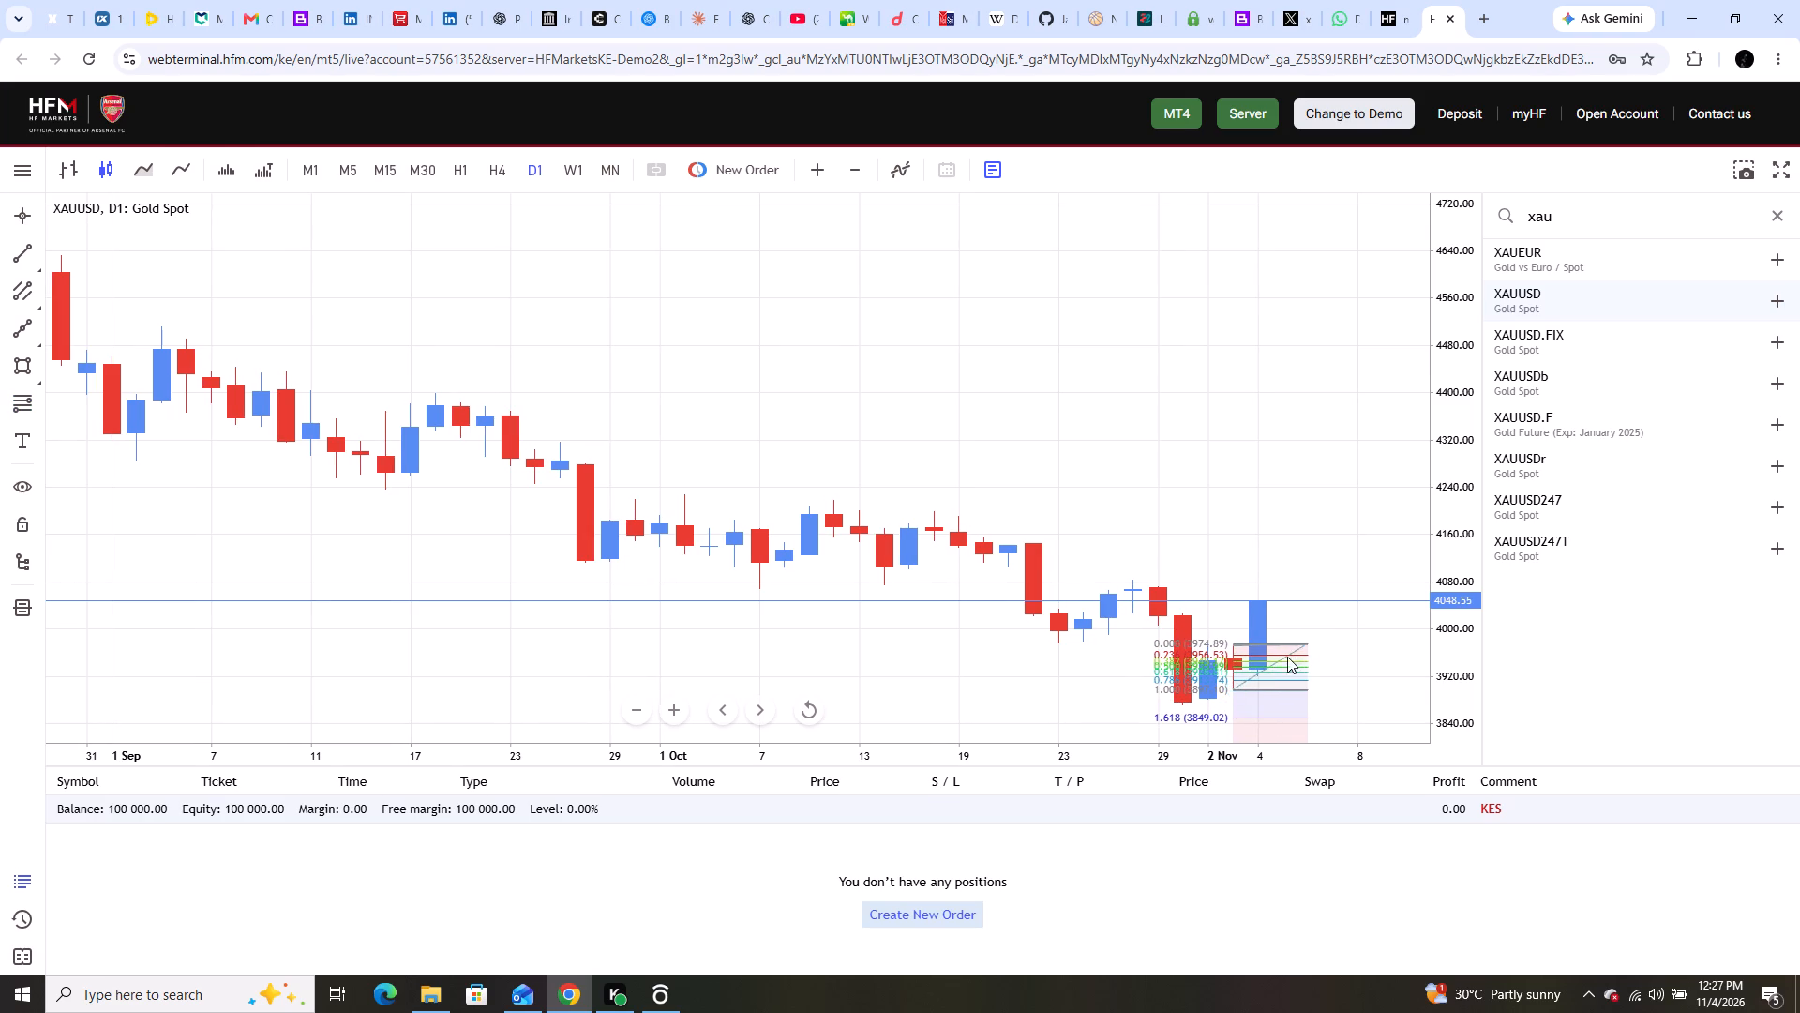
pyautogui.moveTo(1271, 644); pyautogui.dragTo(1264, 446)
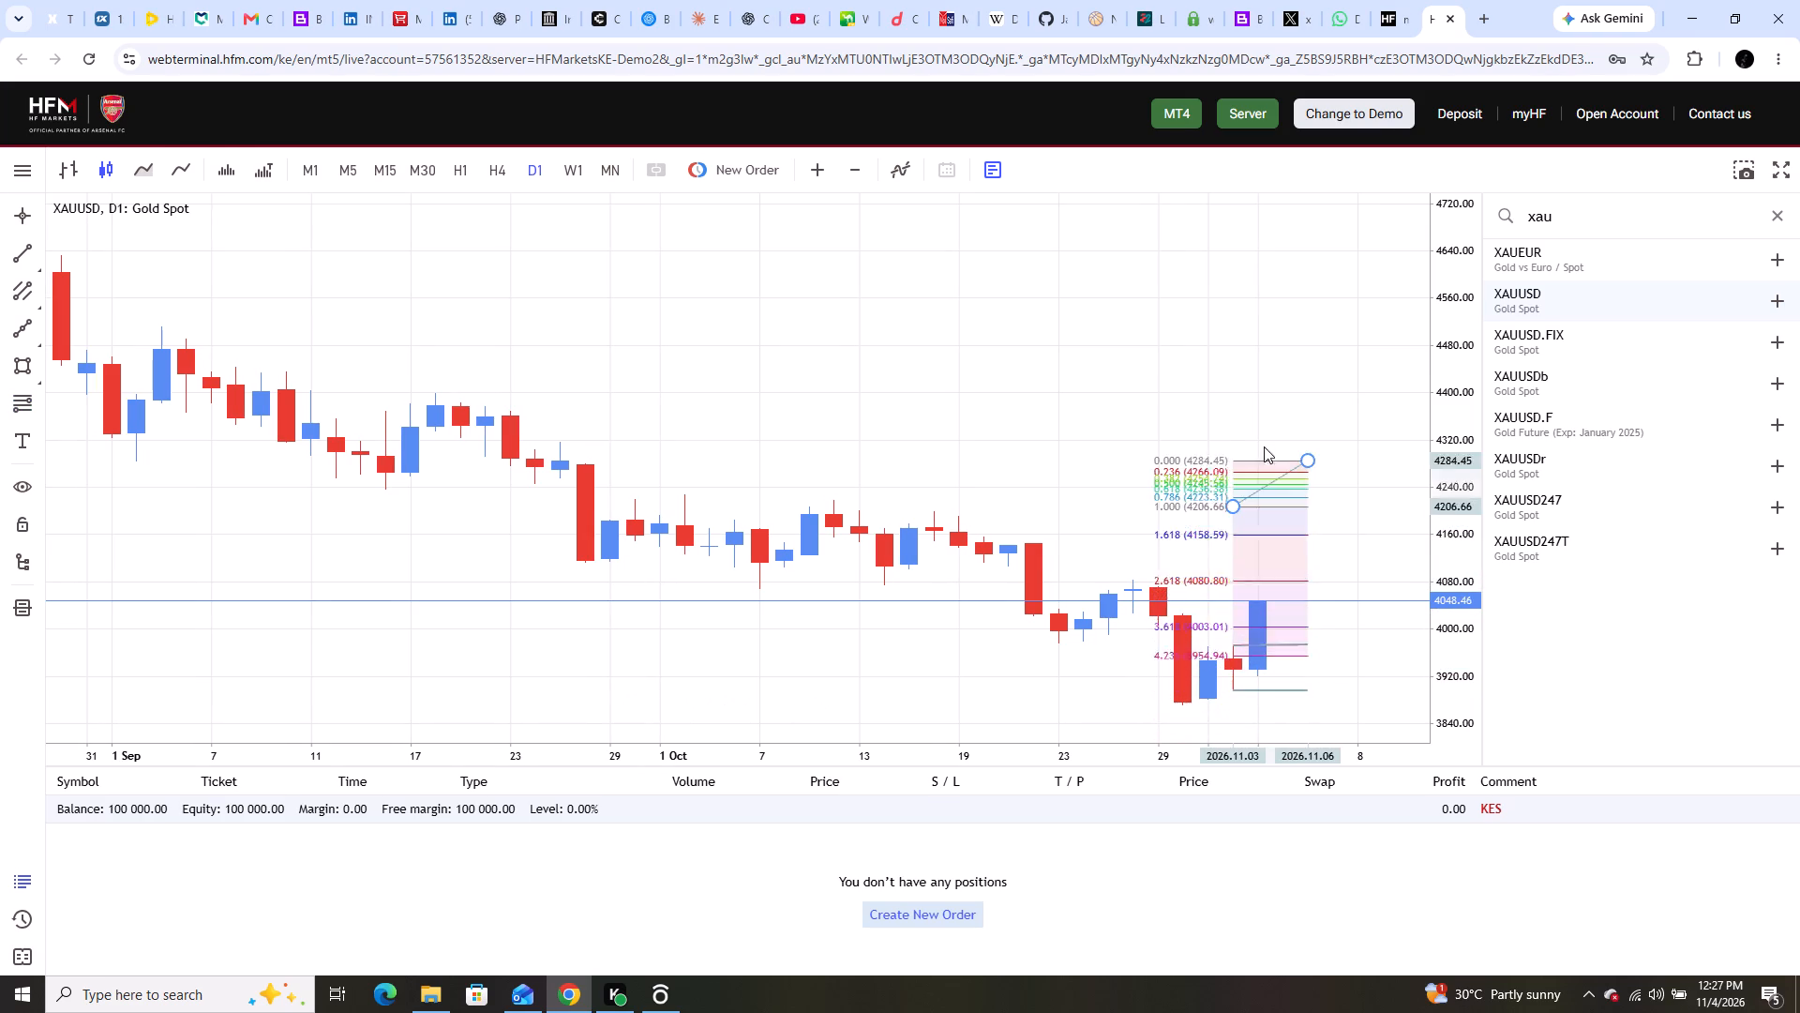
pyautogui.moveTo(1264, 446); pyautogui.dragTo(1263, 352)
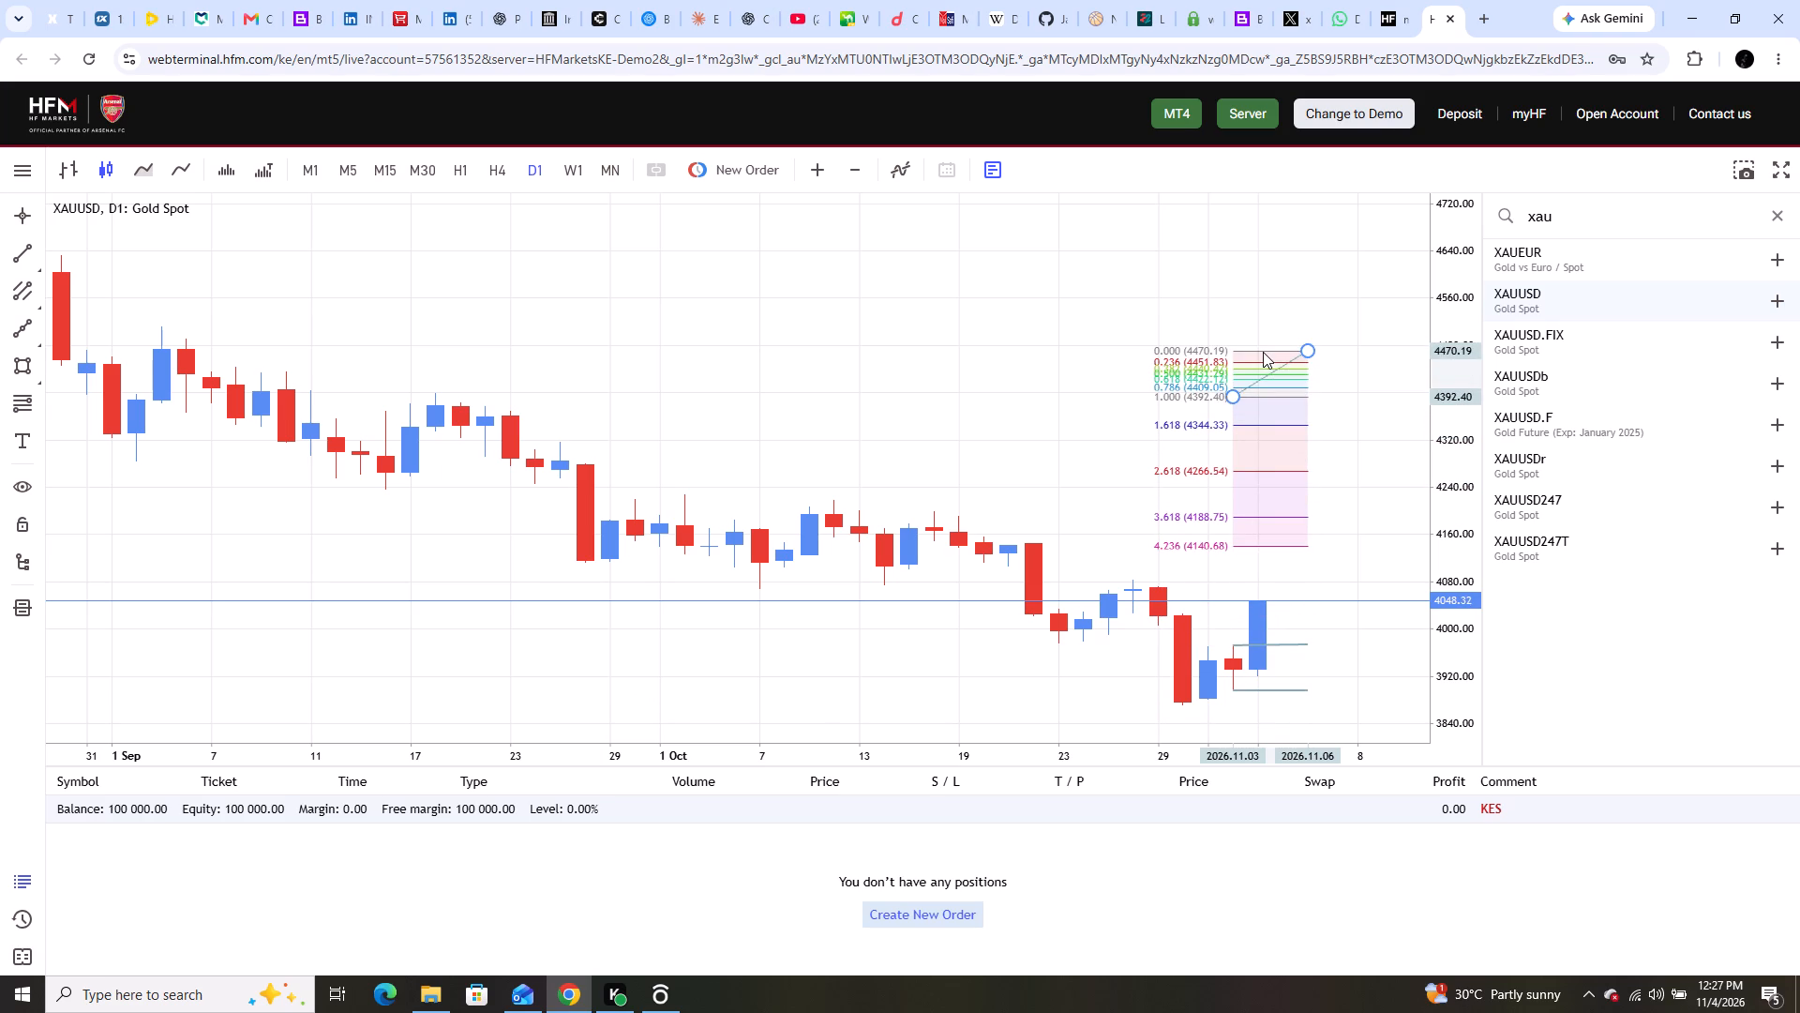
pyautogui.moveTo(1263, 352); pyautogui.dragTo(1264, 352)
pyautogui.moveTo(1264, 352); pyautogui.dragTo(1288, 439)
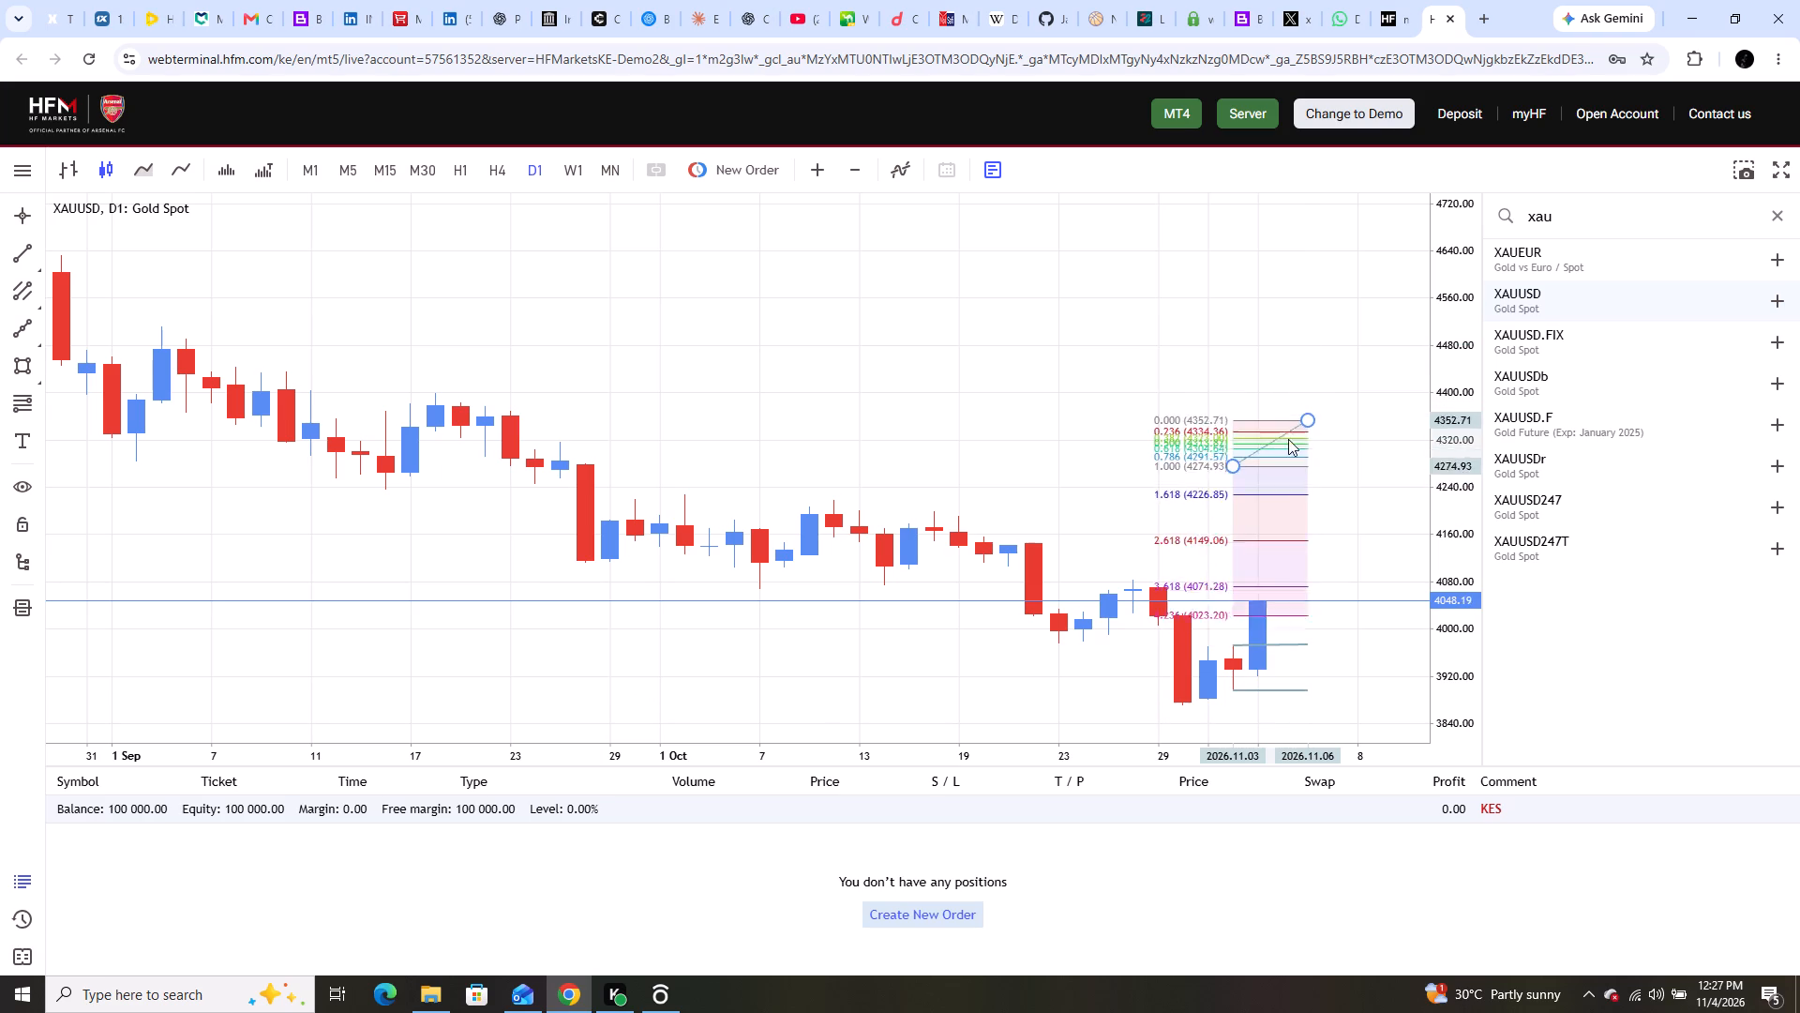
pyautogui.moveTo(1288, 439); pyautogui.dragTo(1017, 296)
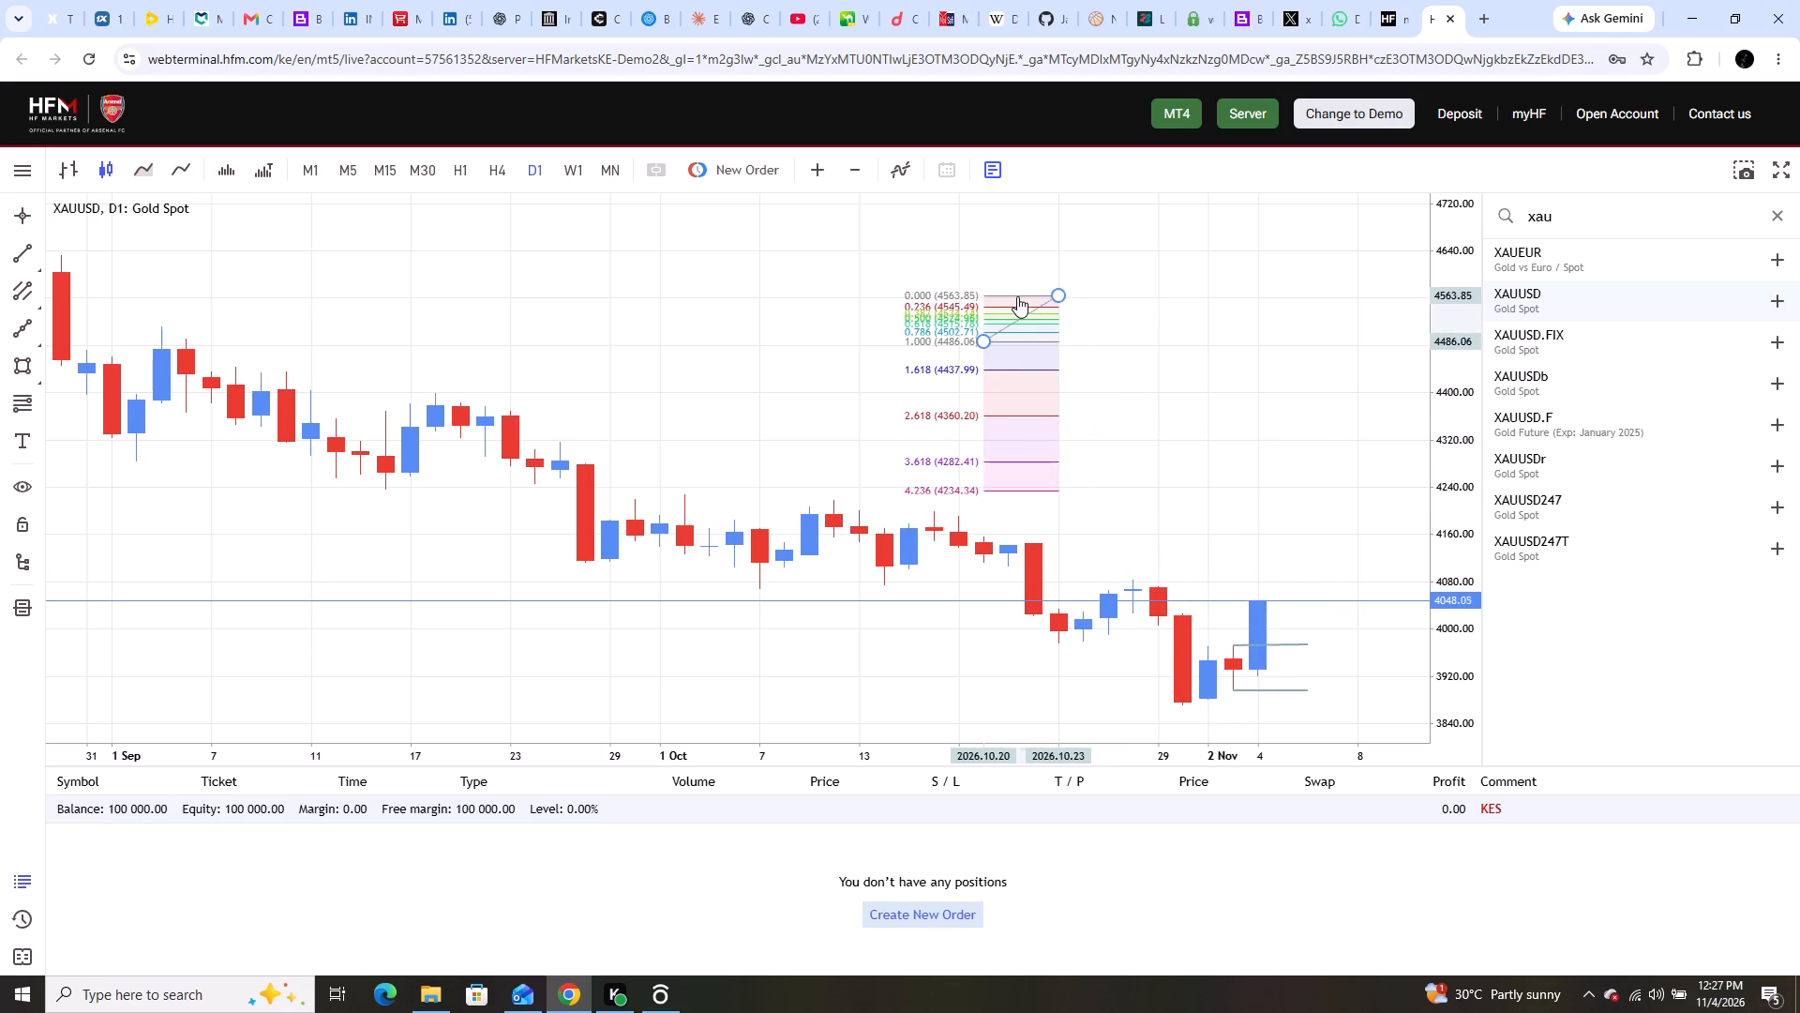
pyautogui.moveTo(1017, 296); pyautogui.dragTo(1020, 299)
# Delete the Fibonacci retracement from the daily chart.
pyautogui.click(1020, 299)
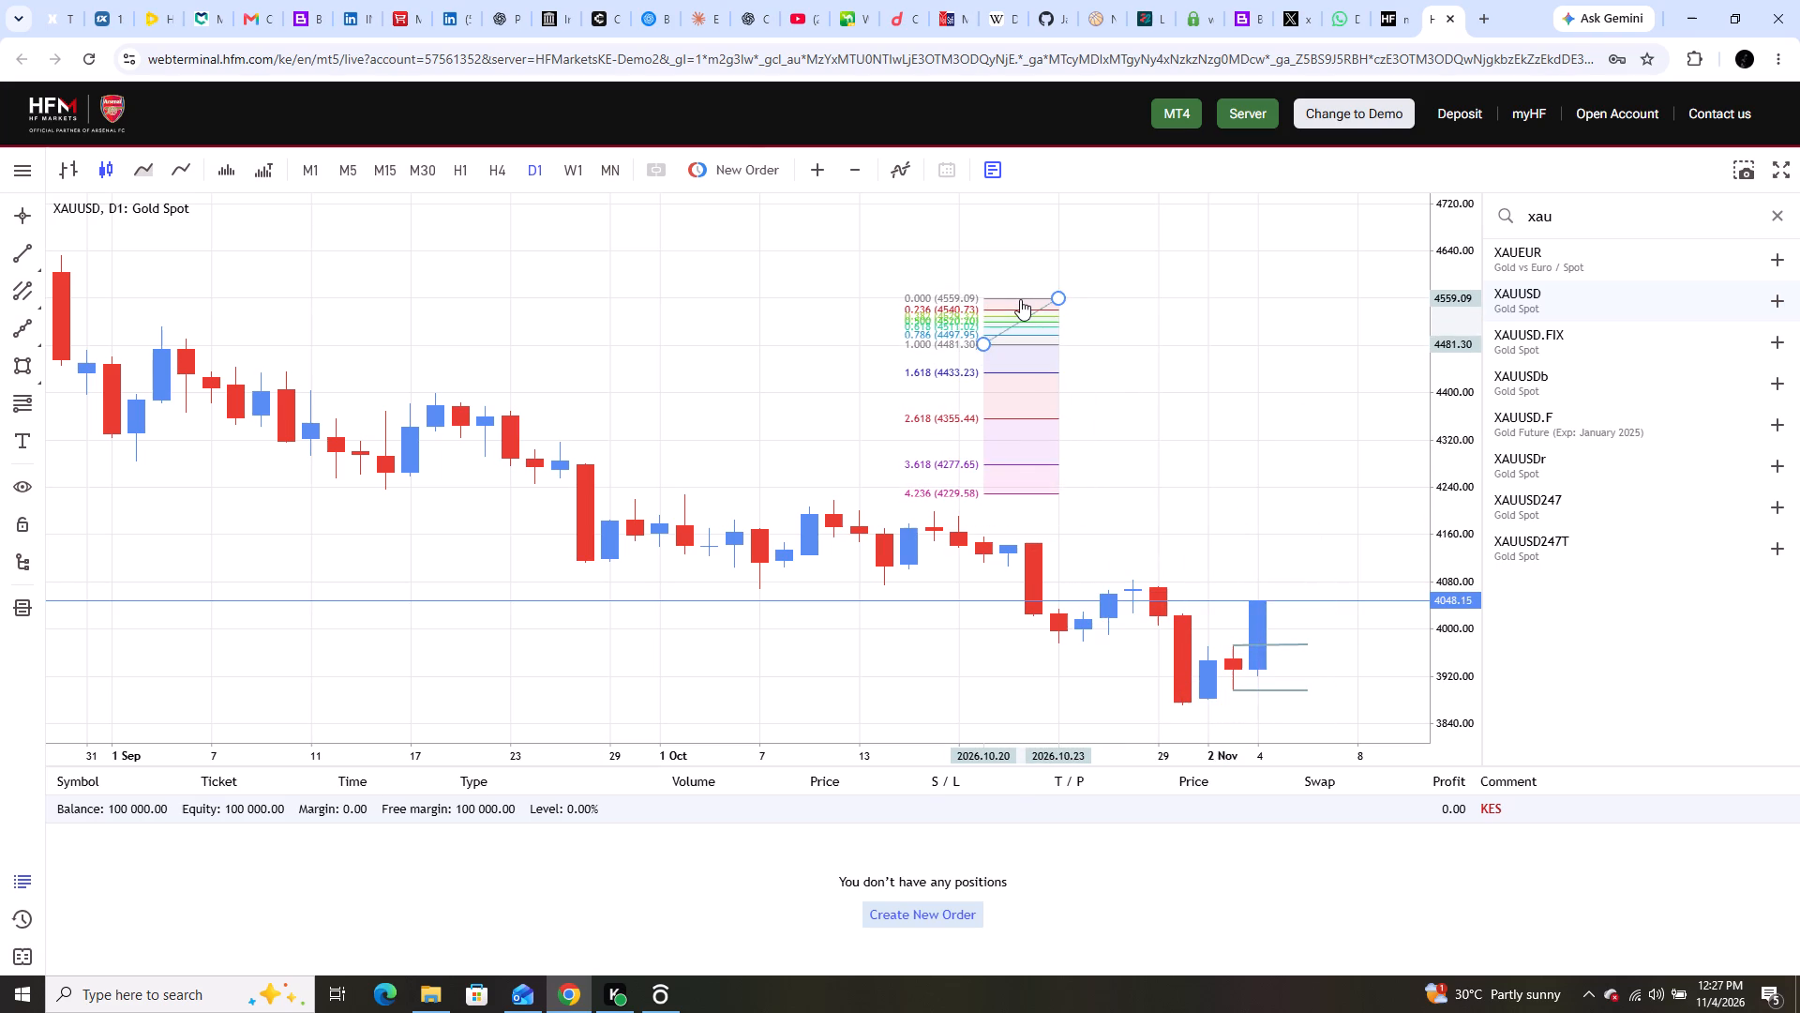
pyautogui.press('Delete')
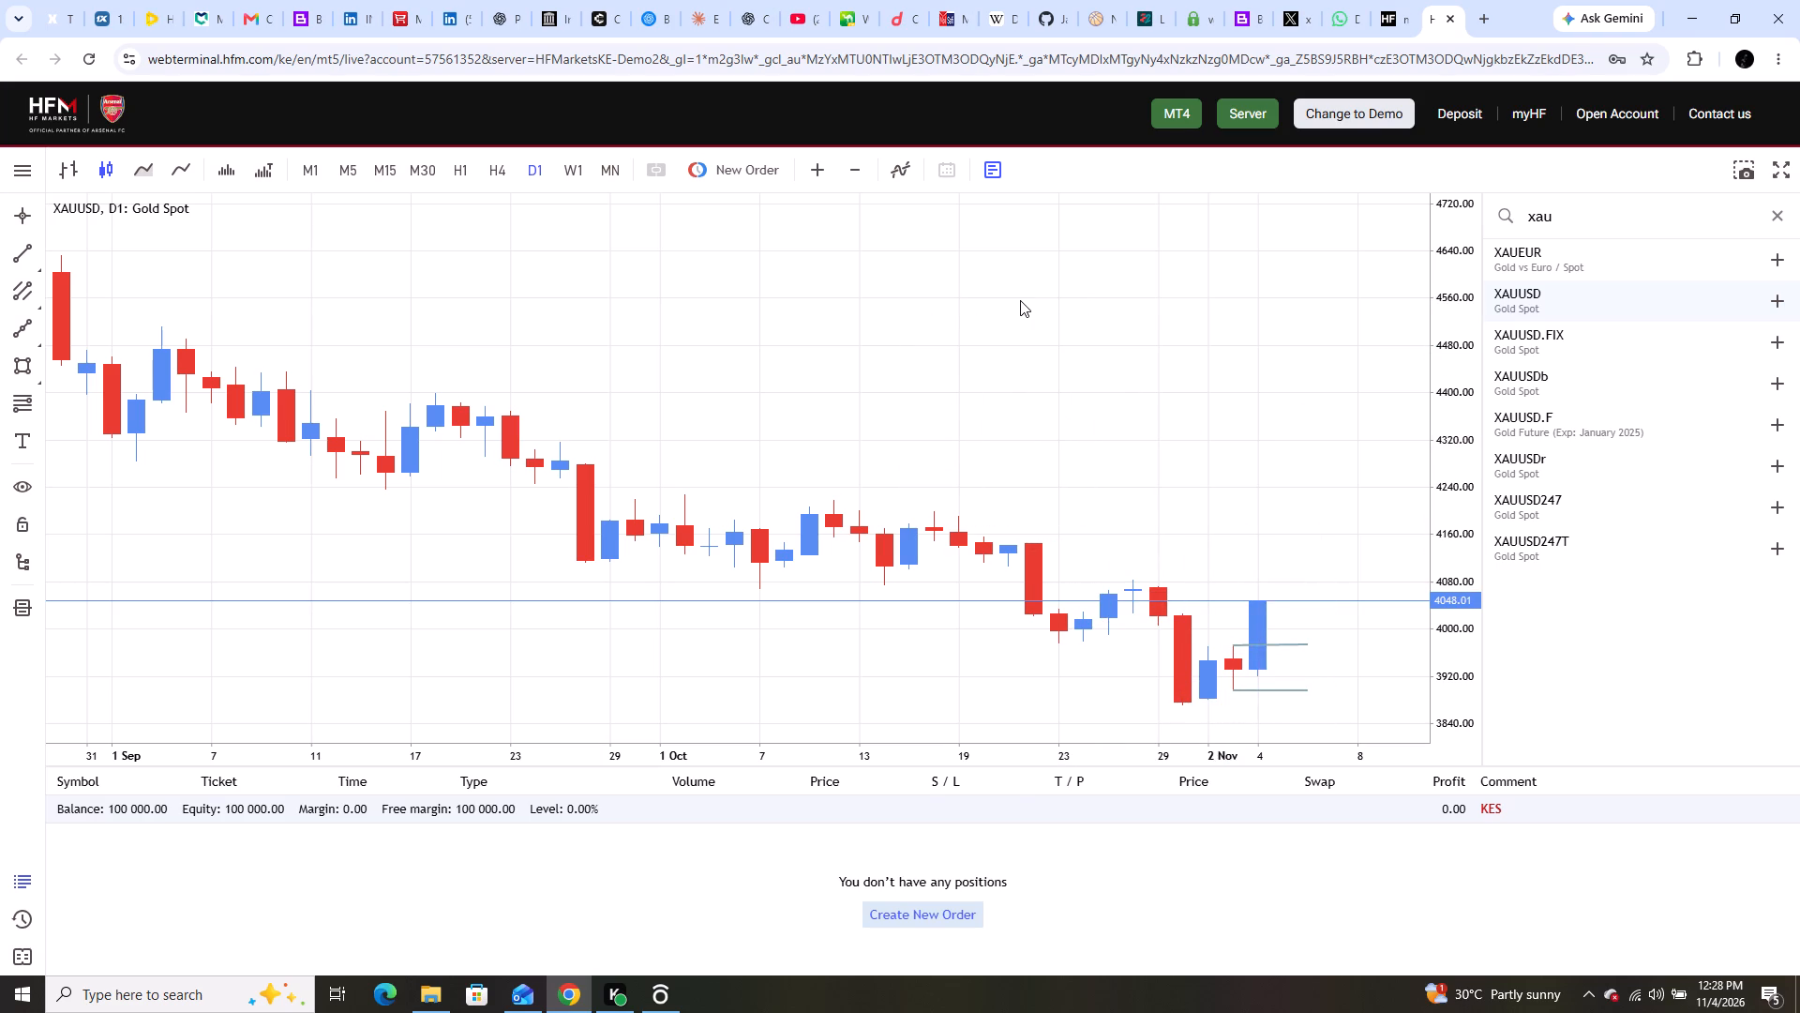
# Switch the XAUUSD chart to the H4 timeframe and bring the trend-line range and latest candles into closer view.
pyautogui.click(493, 169)
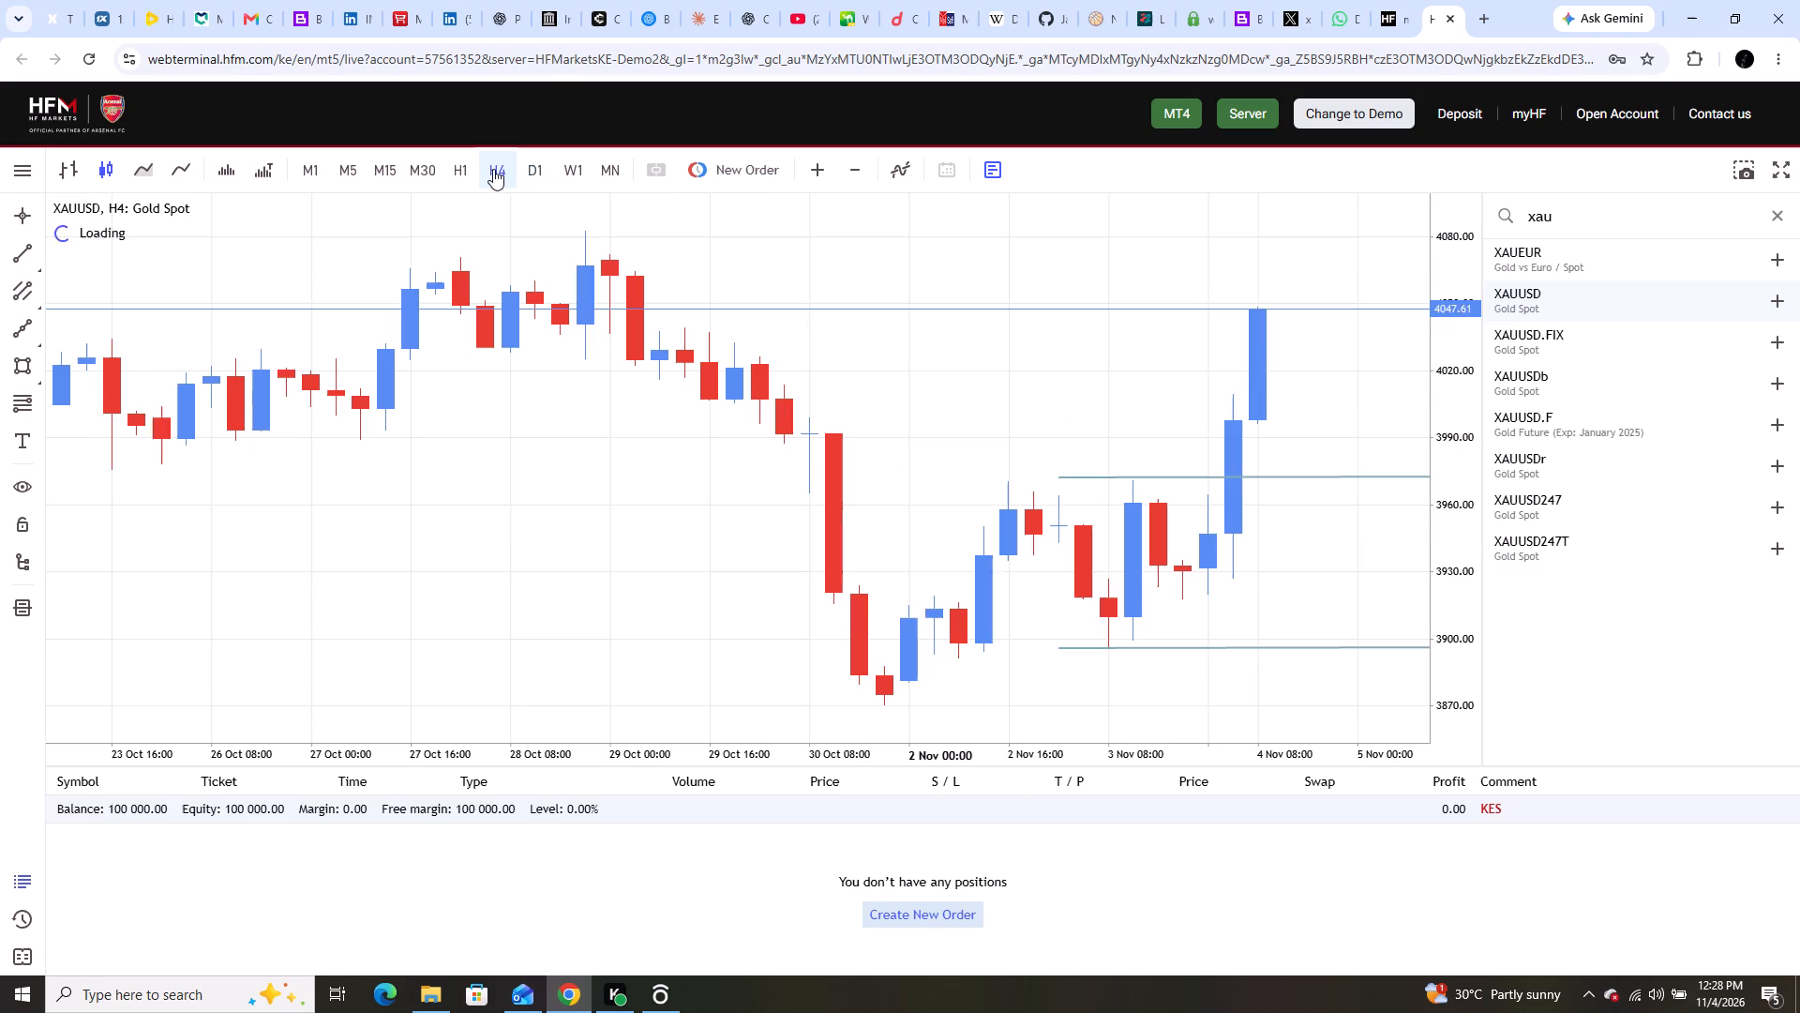
pyautogui.moveTo(1093, 410); pyautogui.dragTo(1068, 410)
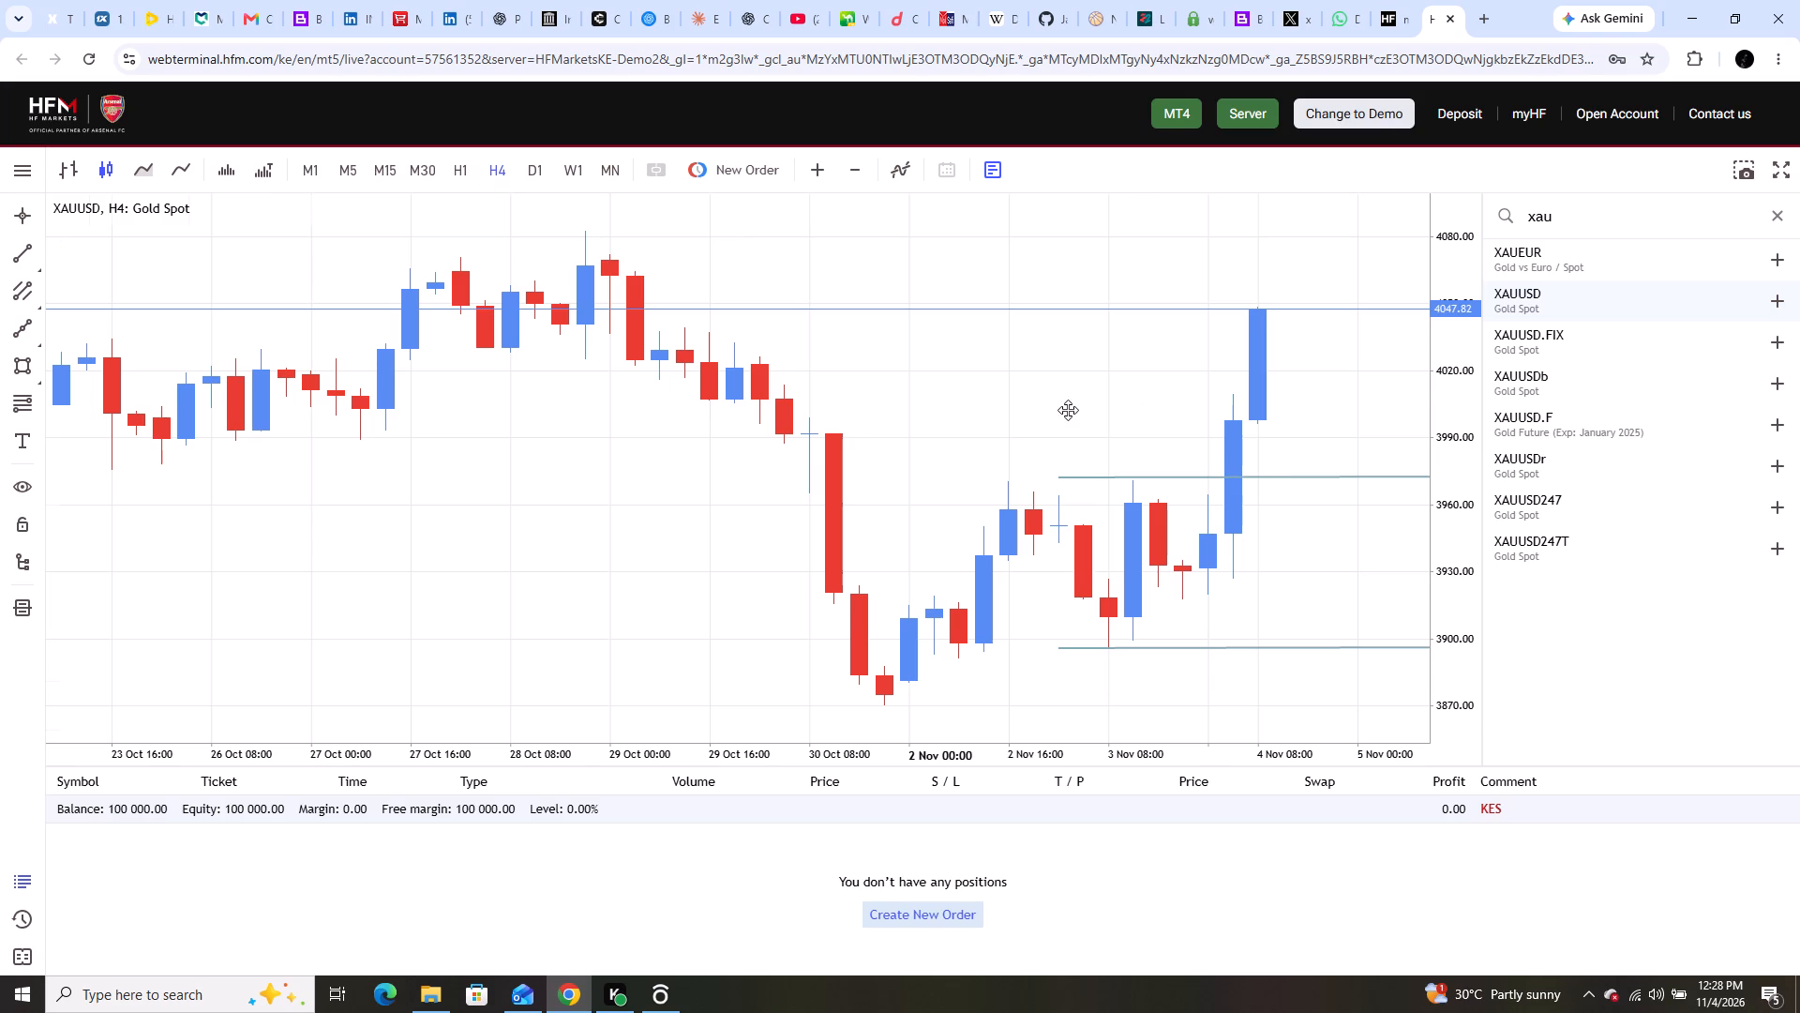
pyautogui.moveTo(1068, 410); pyautogui.dragTo(435, 438)
pyautogui.scroll(2, 1174, 541)
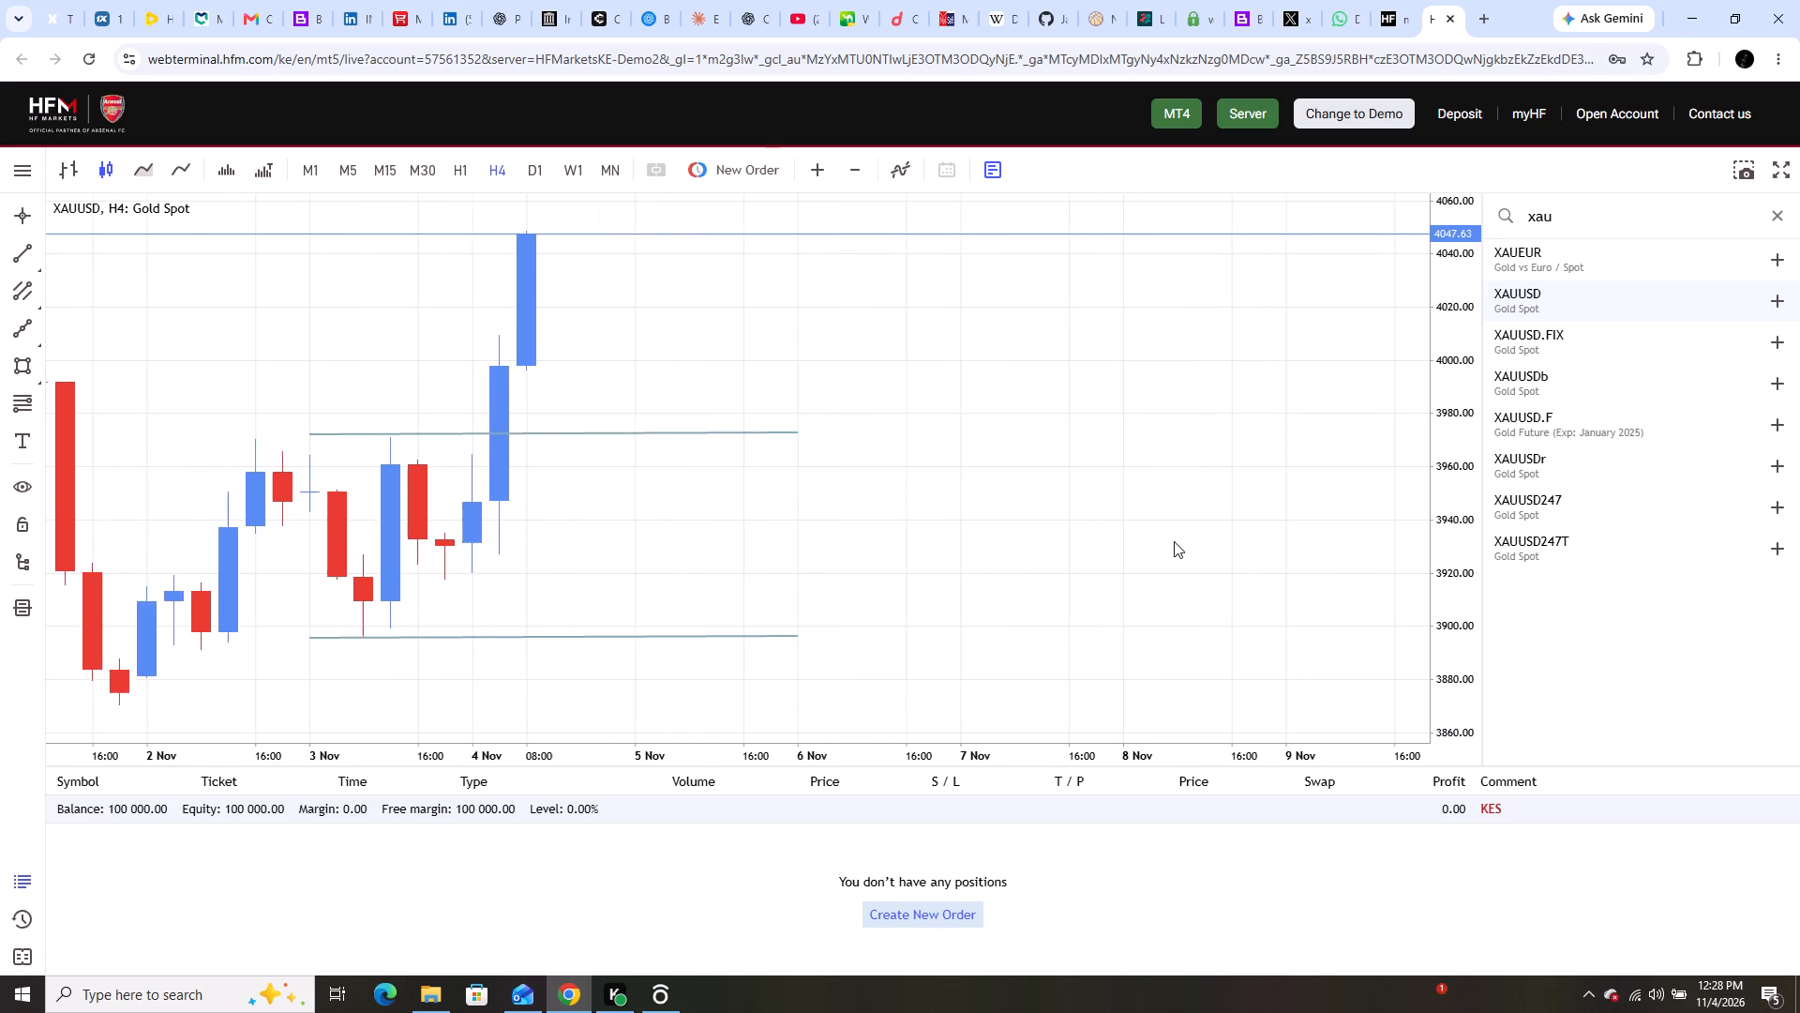
# Switch the XAUUSD chart to the H1 timeframe, showing both trend lines and the latest candles with free space after them.
pyautogui.scroll(-7, 1174, 541)
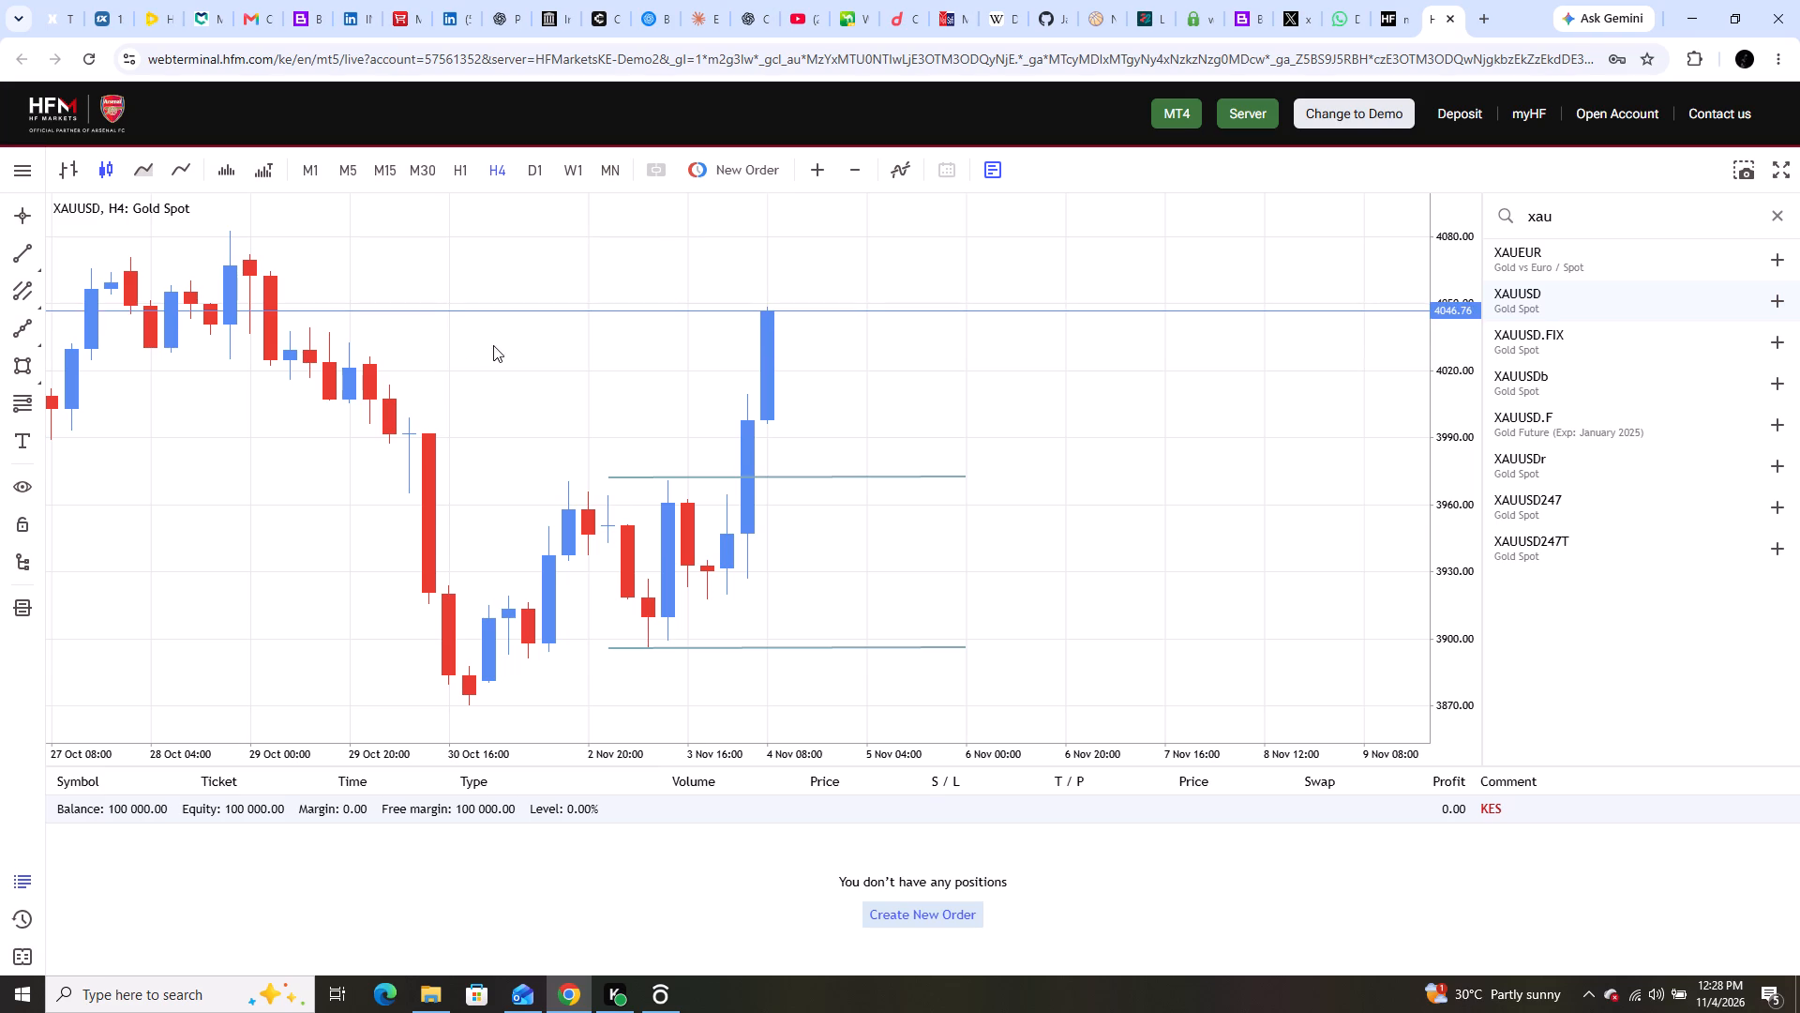
pyautogui.click(469, 174)
pyautogui.scroll(-5, 1040, 415)
pyautogui.moveTo(1044, 354); pyautogui.dragTo(402, 352)
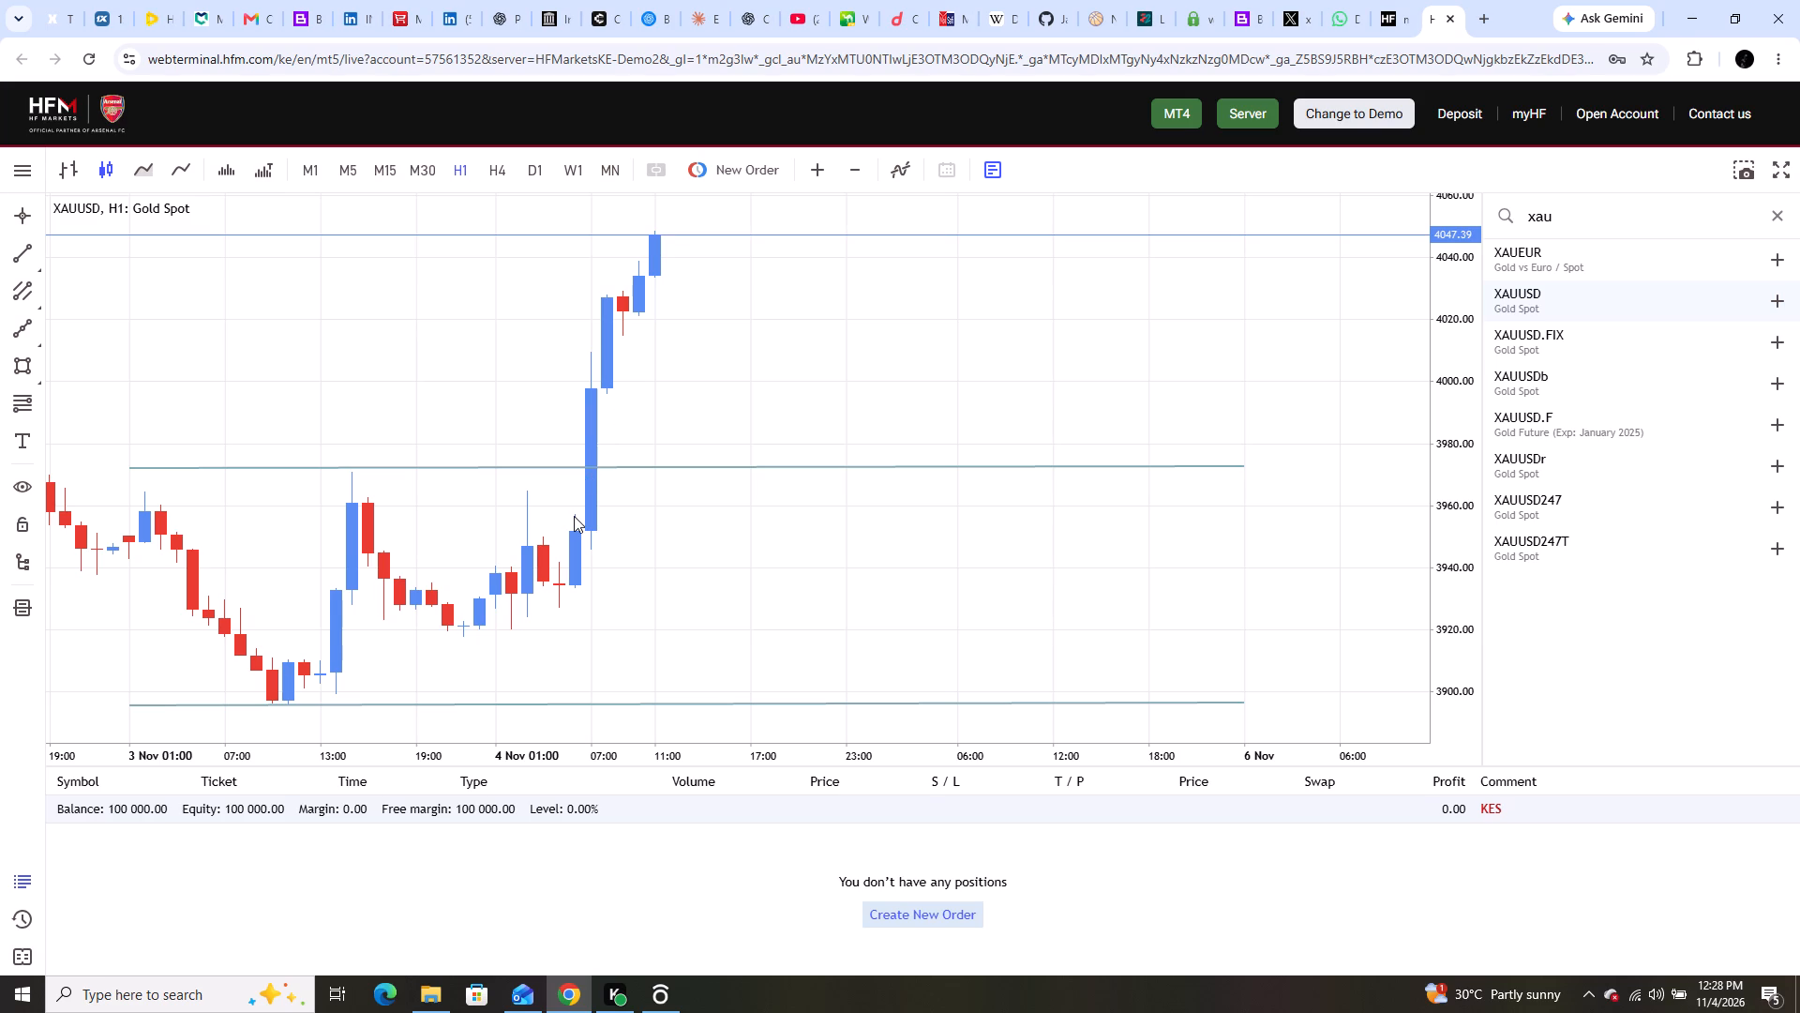
# Draw a rectangle over the upper trend line from about 06:00 on 4 November to late 5 November, between about 3957 and 3996.
pyautogui.click(24, 364)
pyautogui.moveTo(574, 515); pyautogui.dragTo(599, 471)
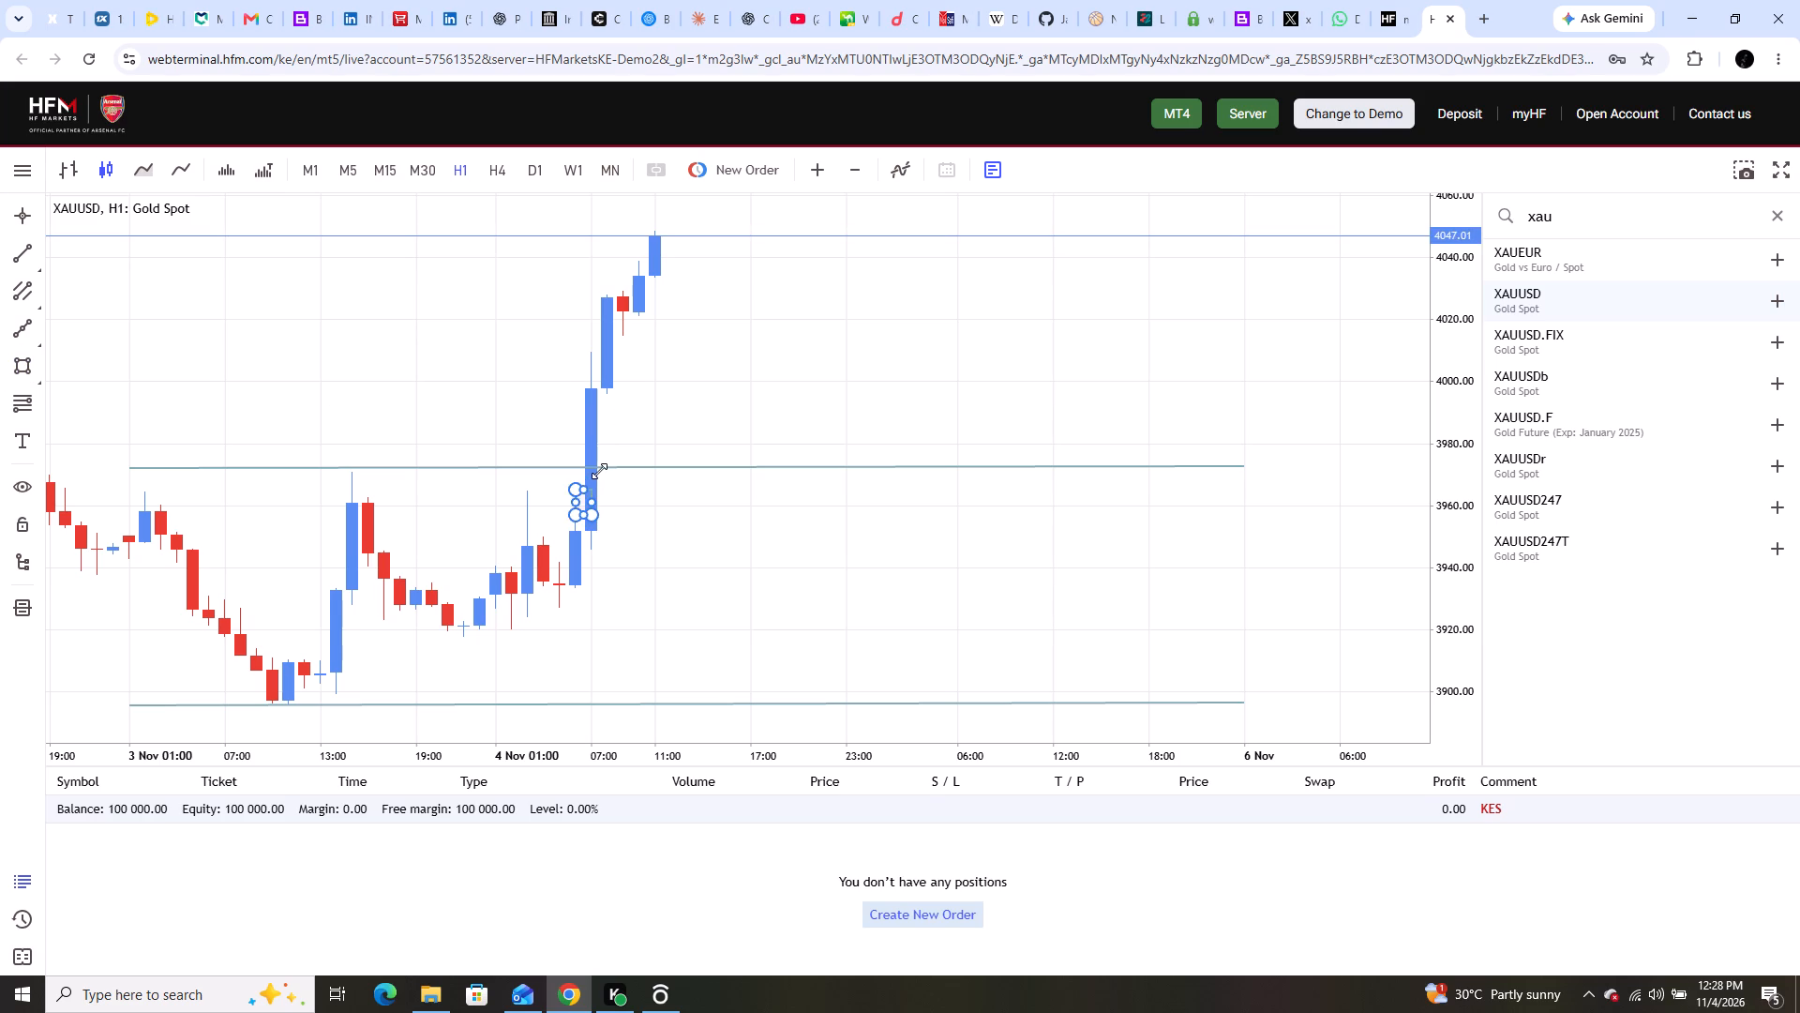
pyautogui.moveTo(599, 471); pyautogui.dragTo(1211, 398)
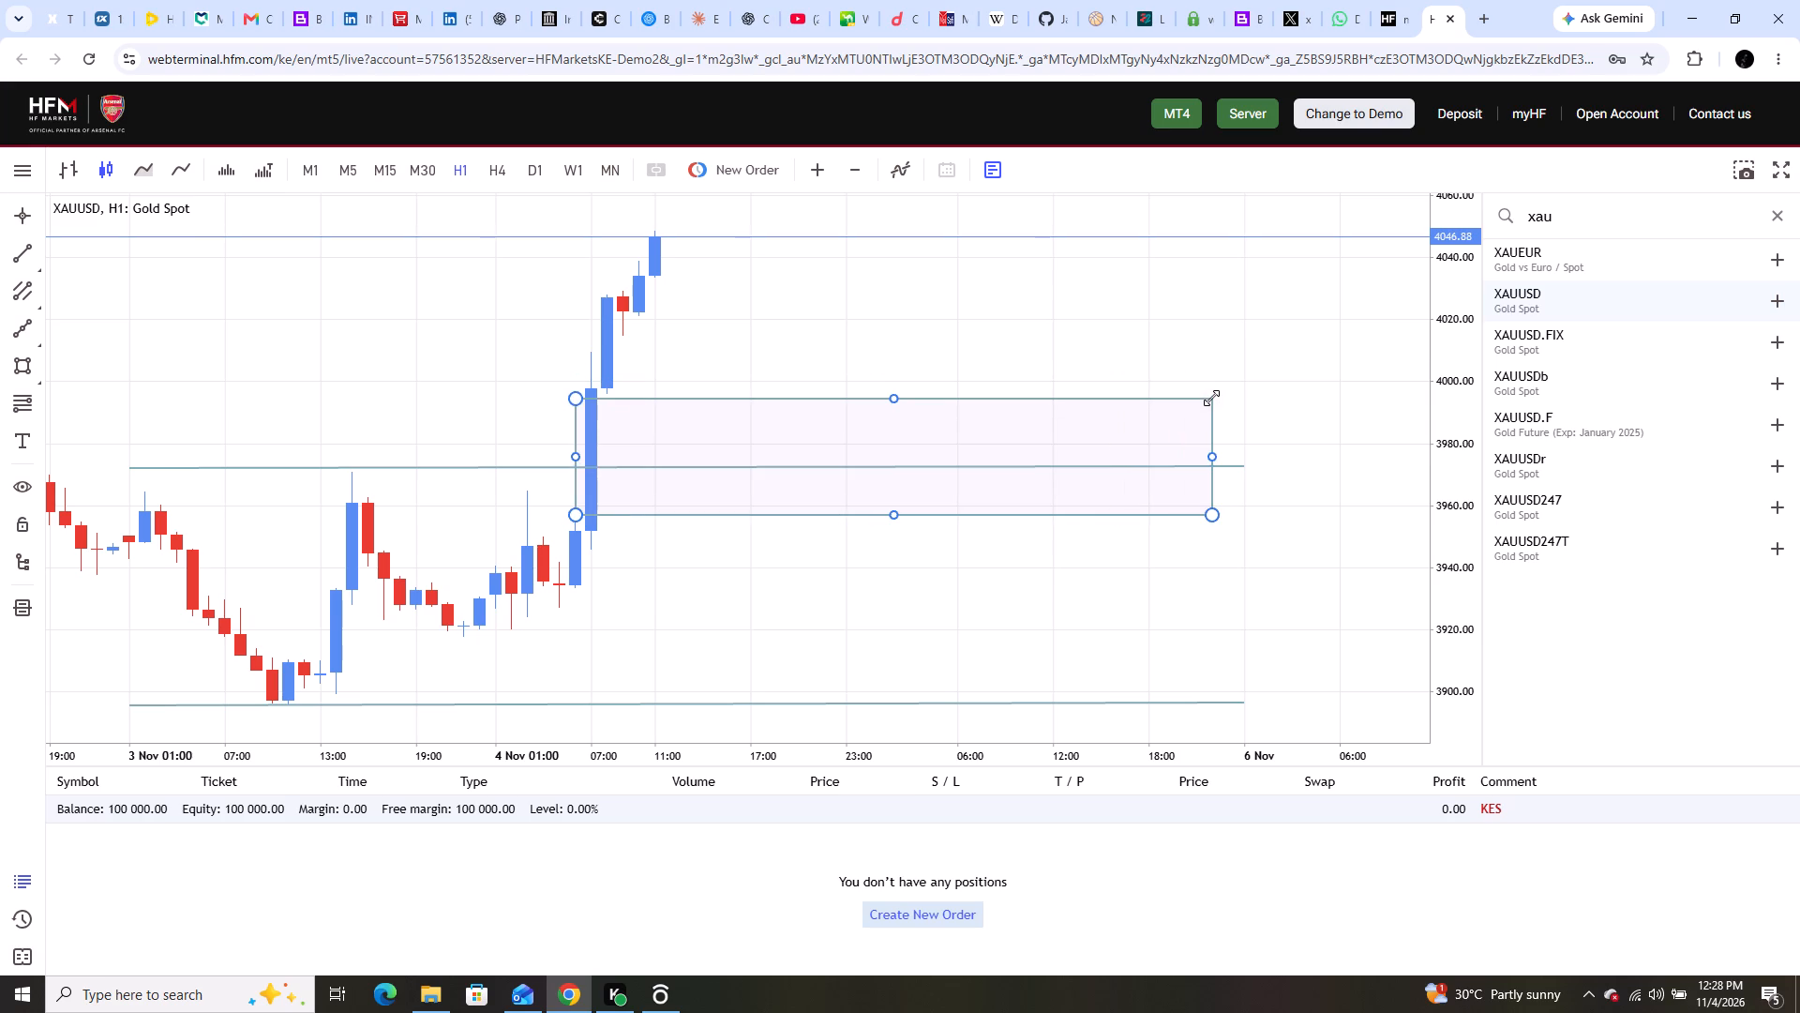
pyautogui.moveTo(1211, 398); pyautogui.dragTo(1211, 395)
pyautogui.click(1181, 319)
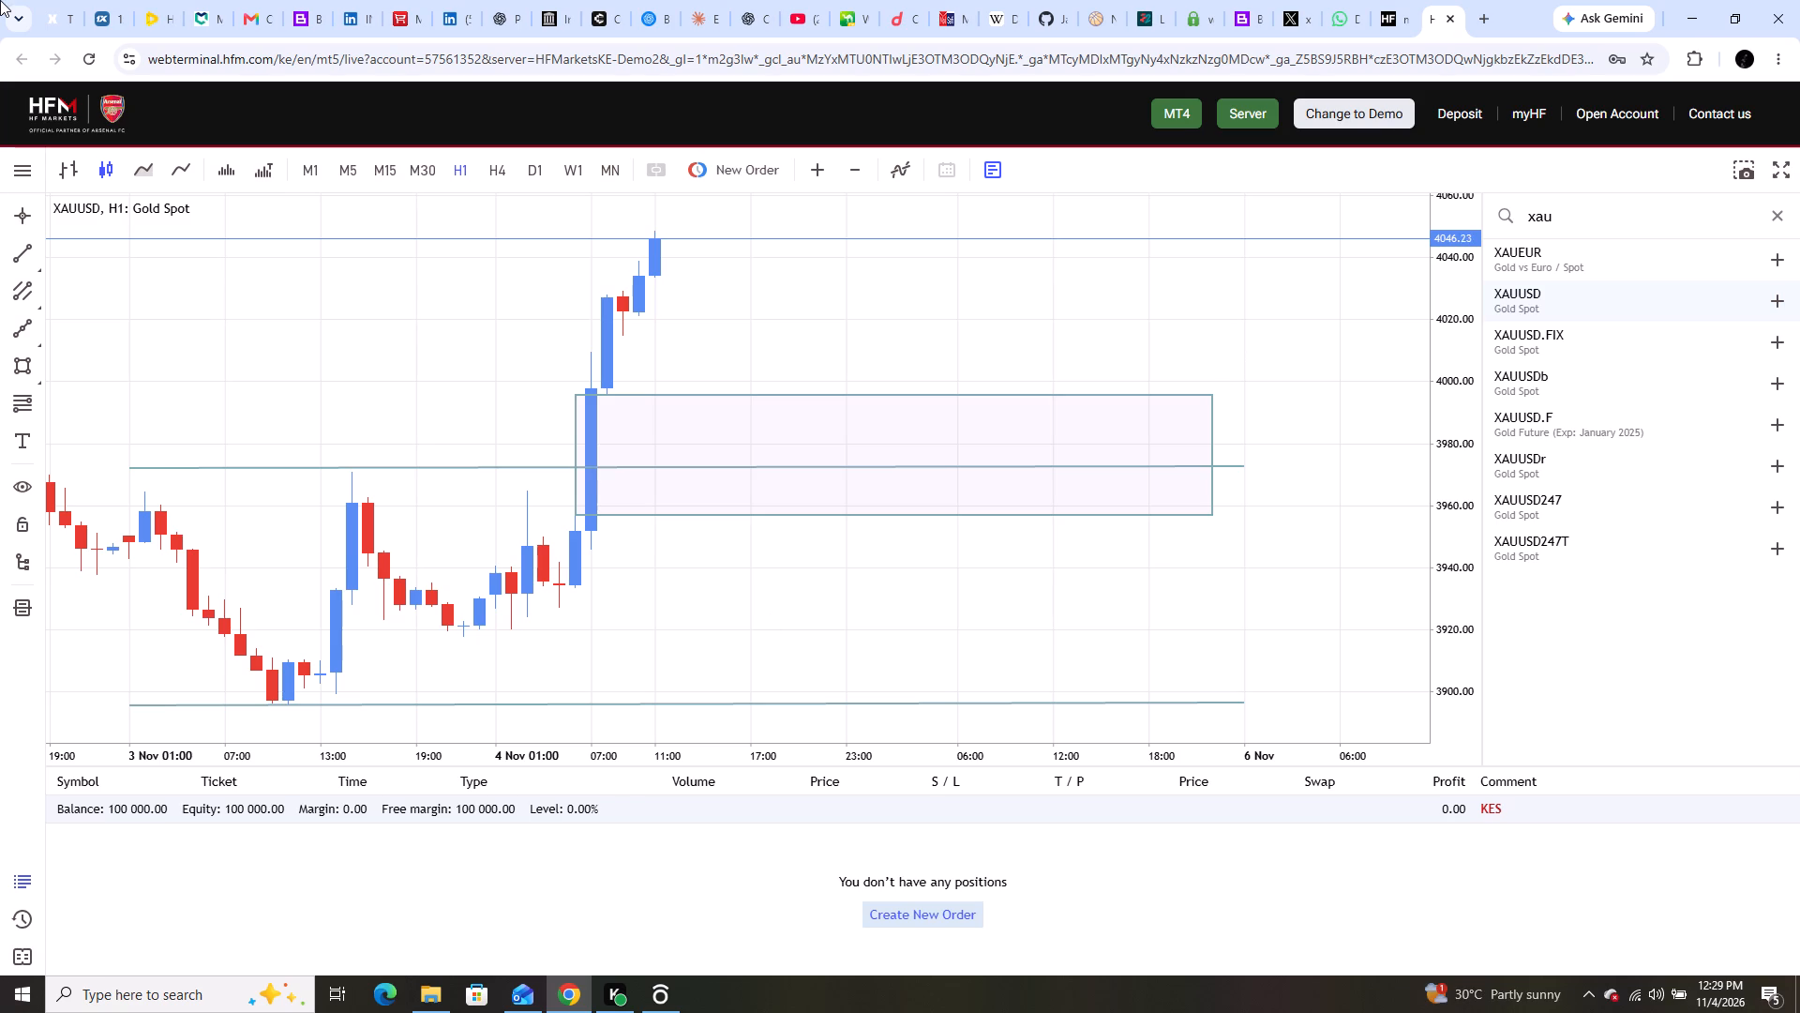
# Switch the chart to the M15 timeframe and examine the rectangle zone and the latest candles.
pyautogui.click(388, 181)
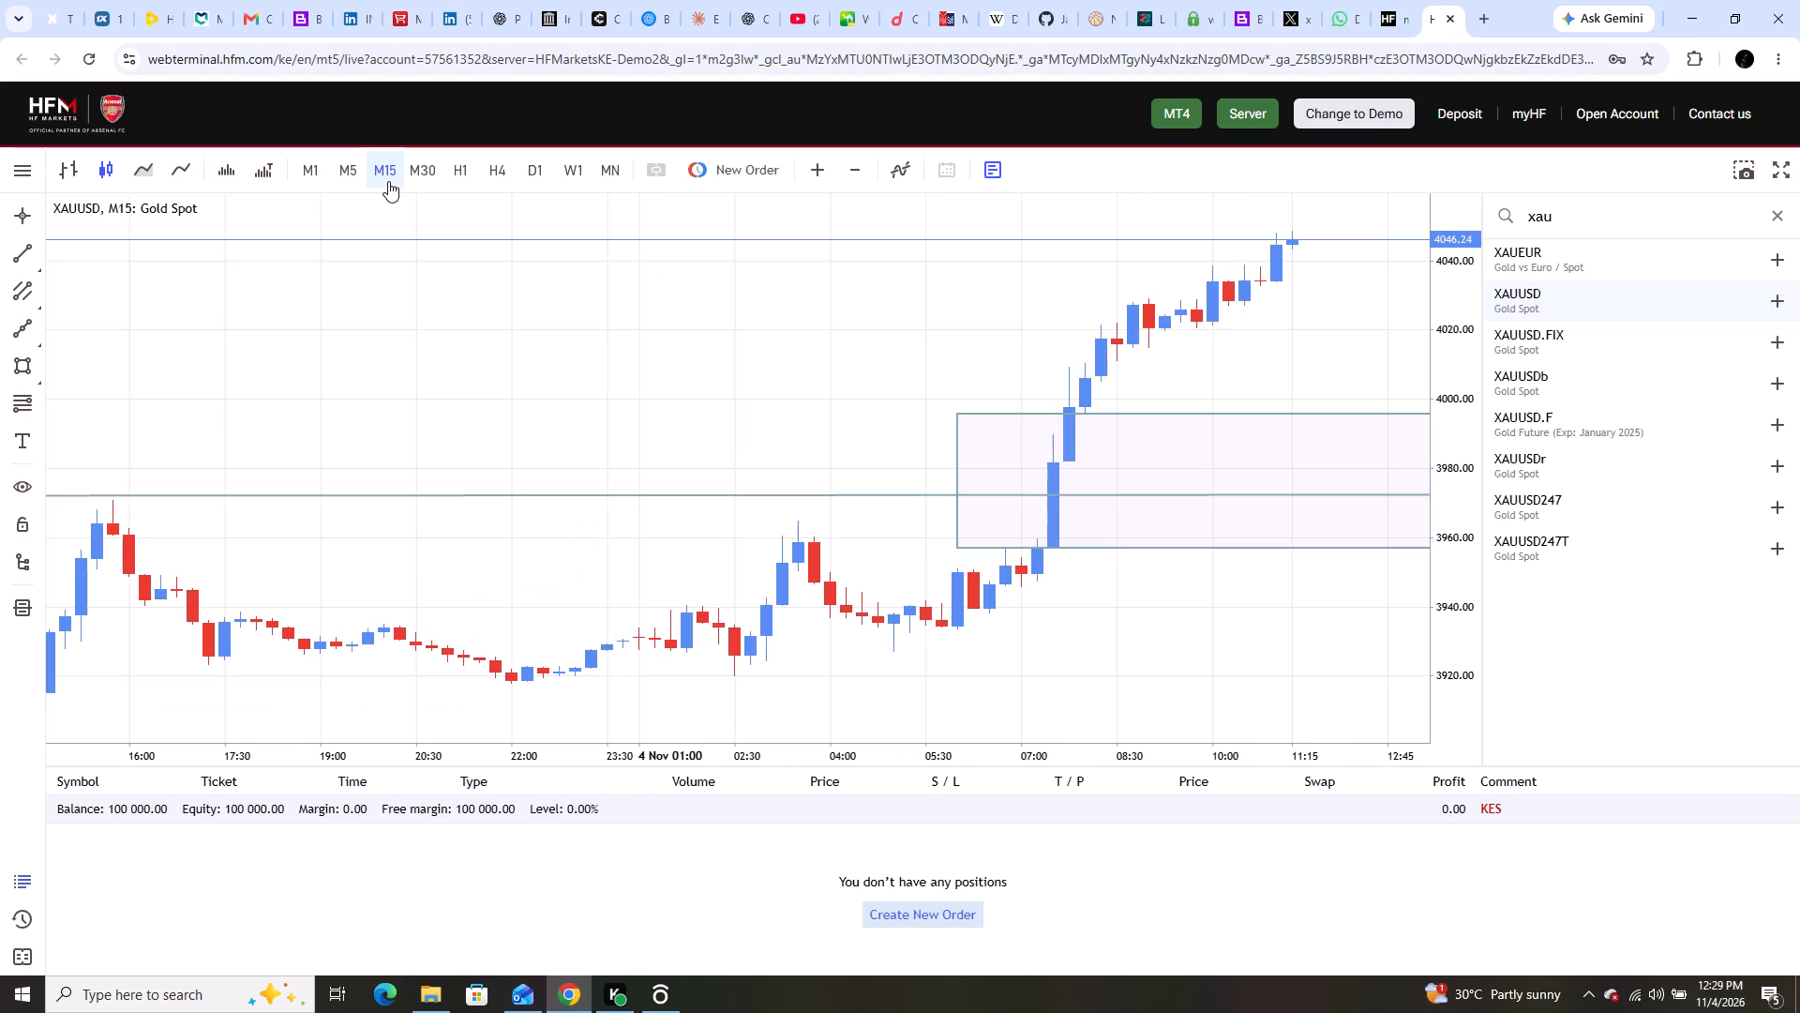
pyautogui.scroll(-3, 1345, 304)
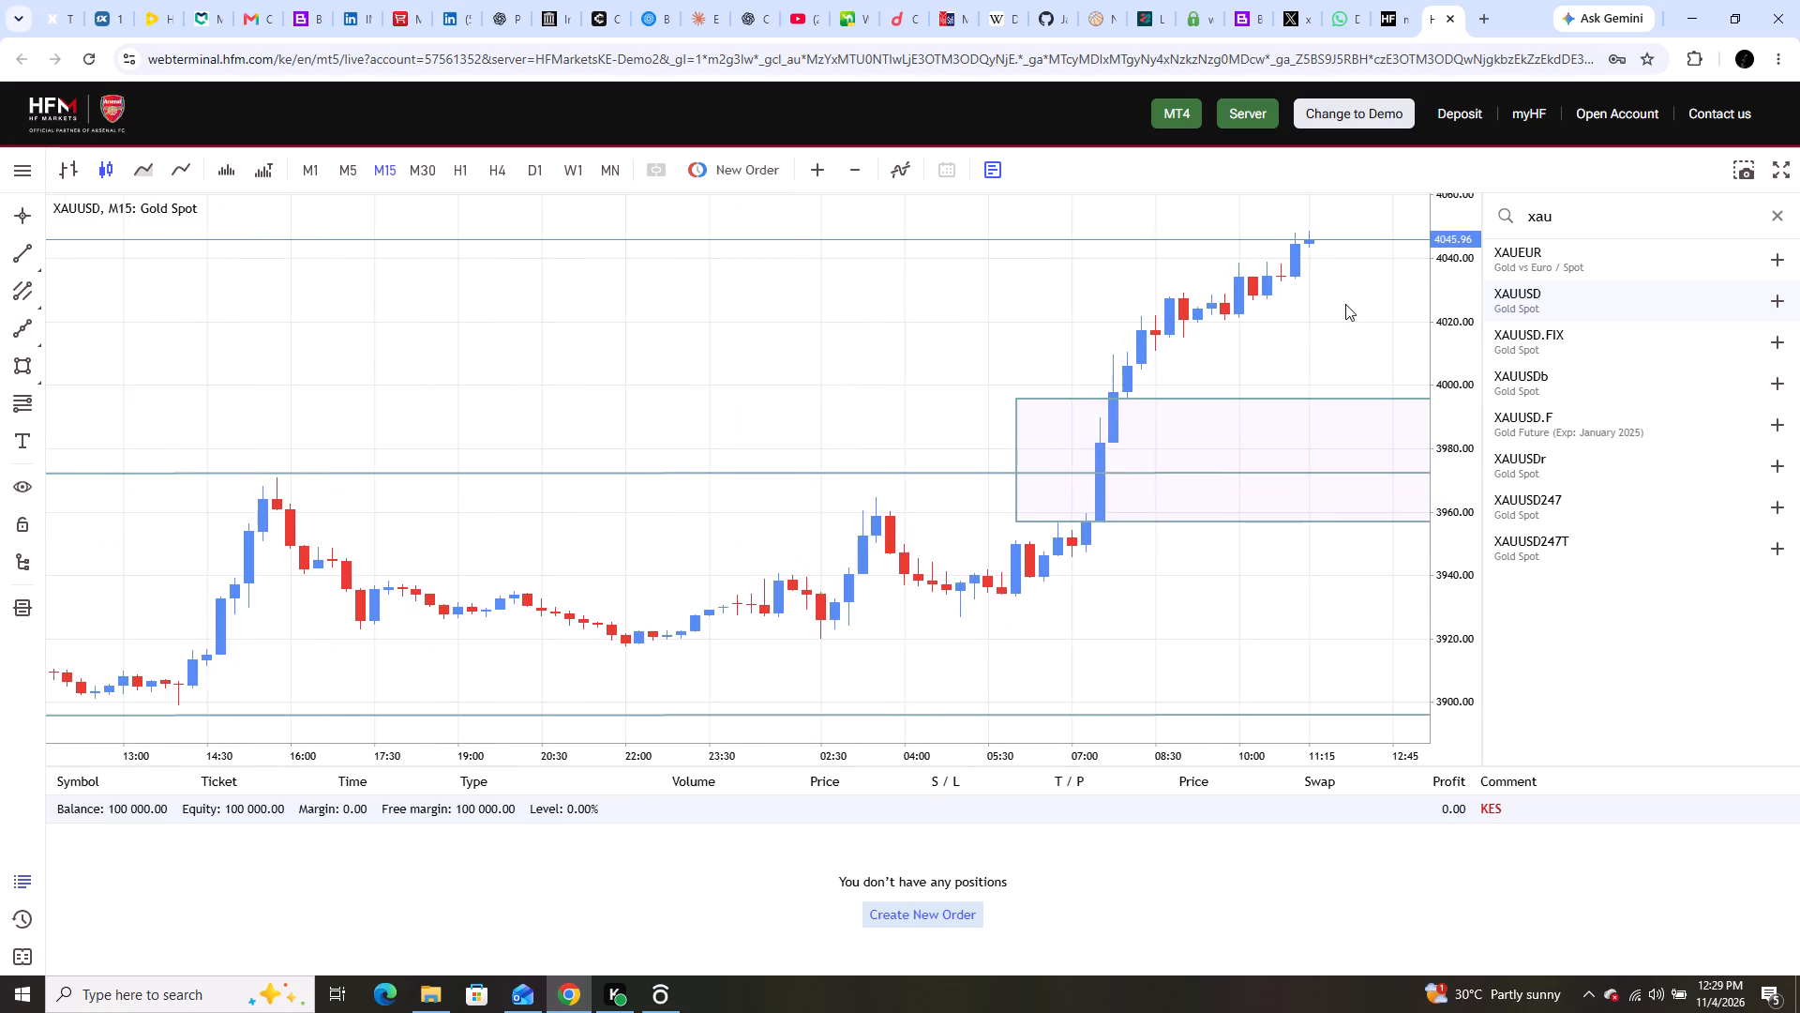
pyautogui.scroll(4, 1345, 304)
pyautogui.moveTo(1038, 310); pyautogui.dragTo(583, 334)
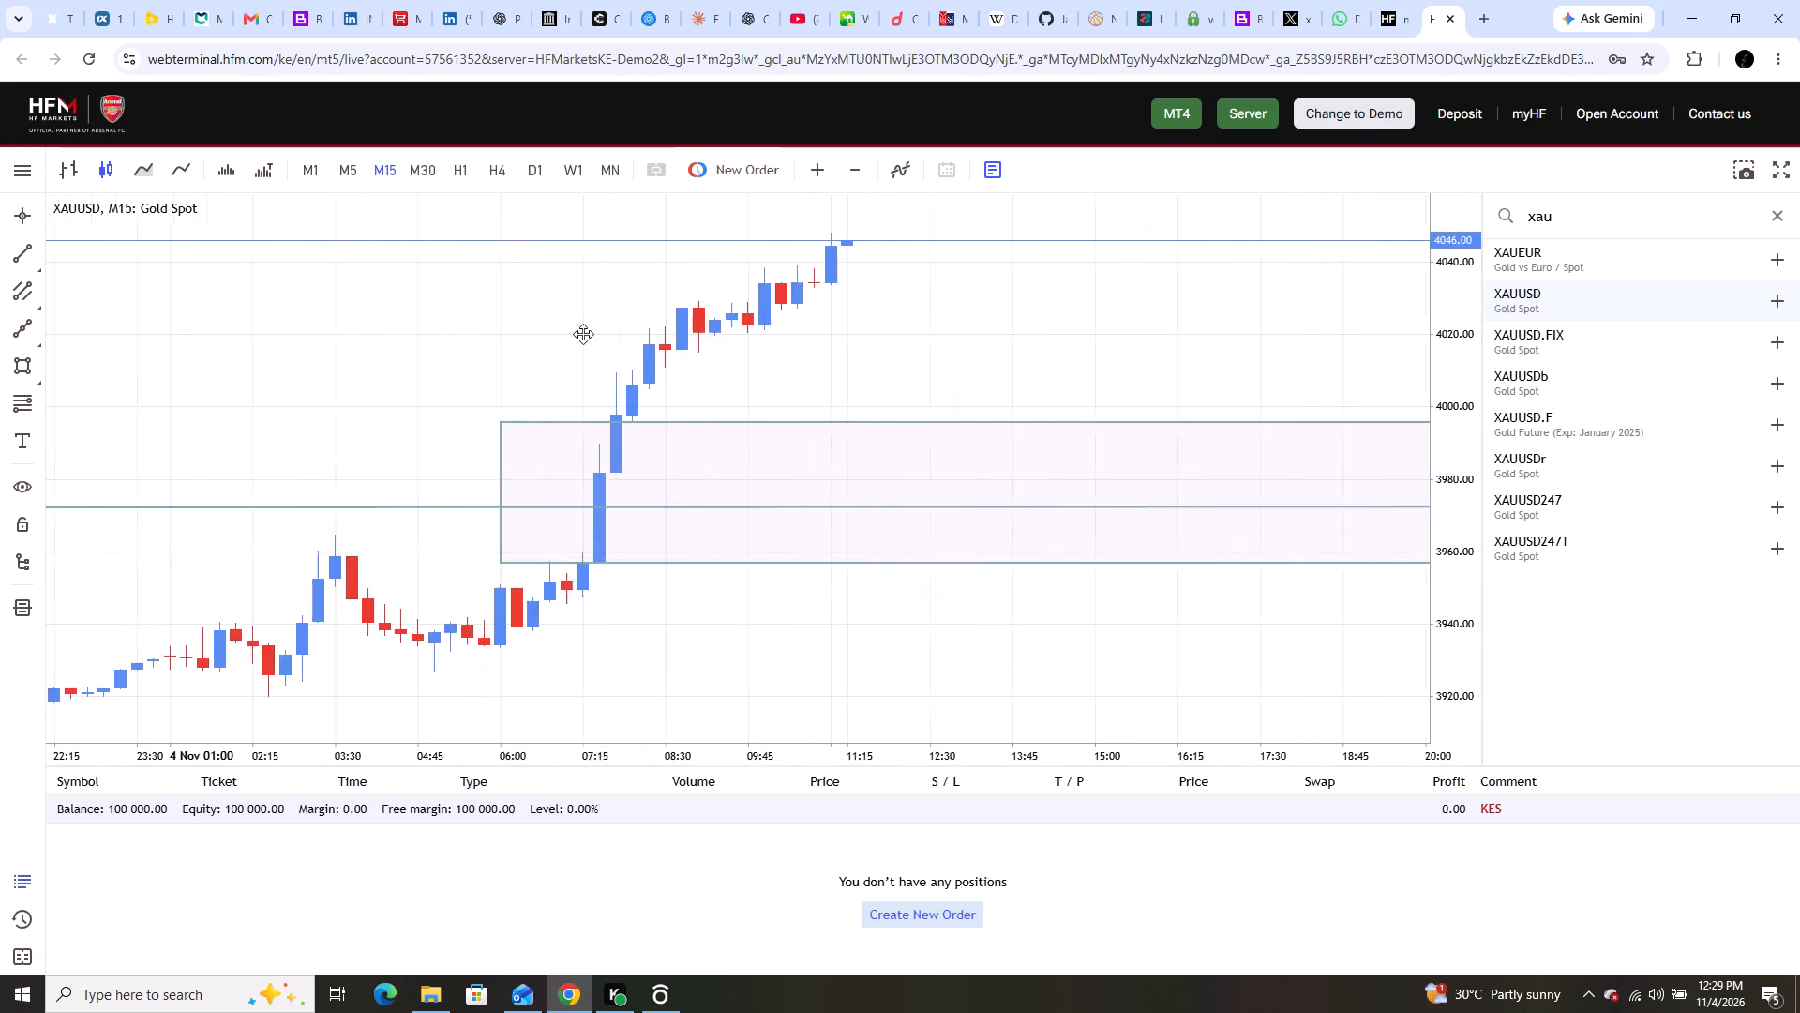
pyautogui.moveTo(583, 334); pyautogui.dragTo(506, 352)
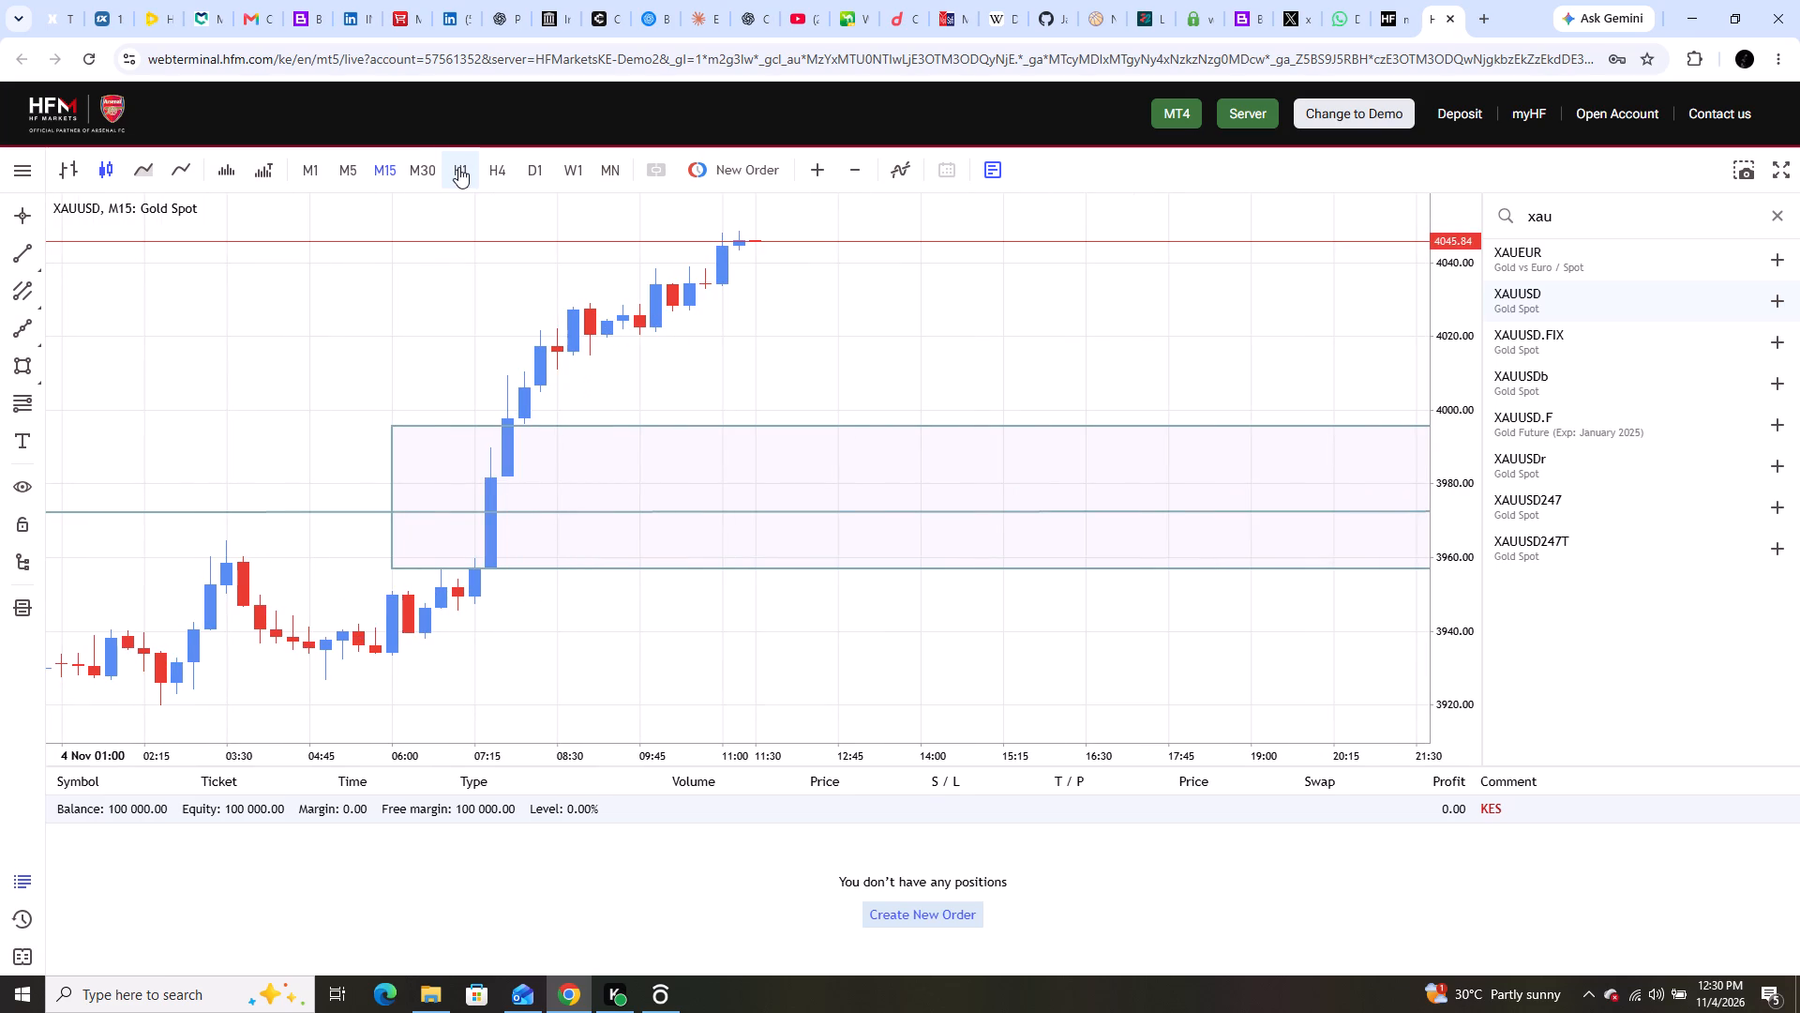
# Check the rectangle zone on the H4 timeframe, then return to H1 with the full rectangle and latest candles in view.
pyautogui.click(508, 175)
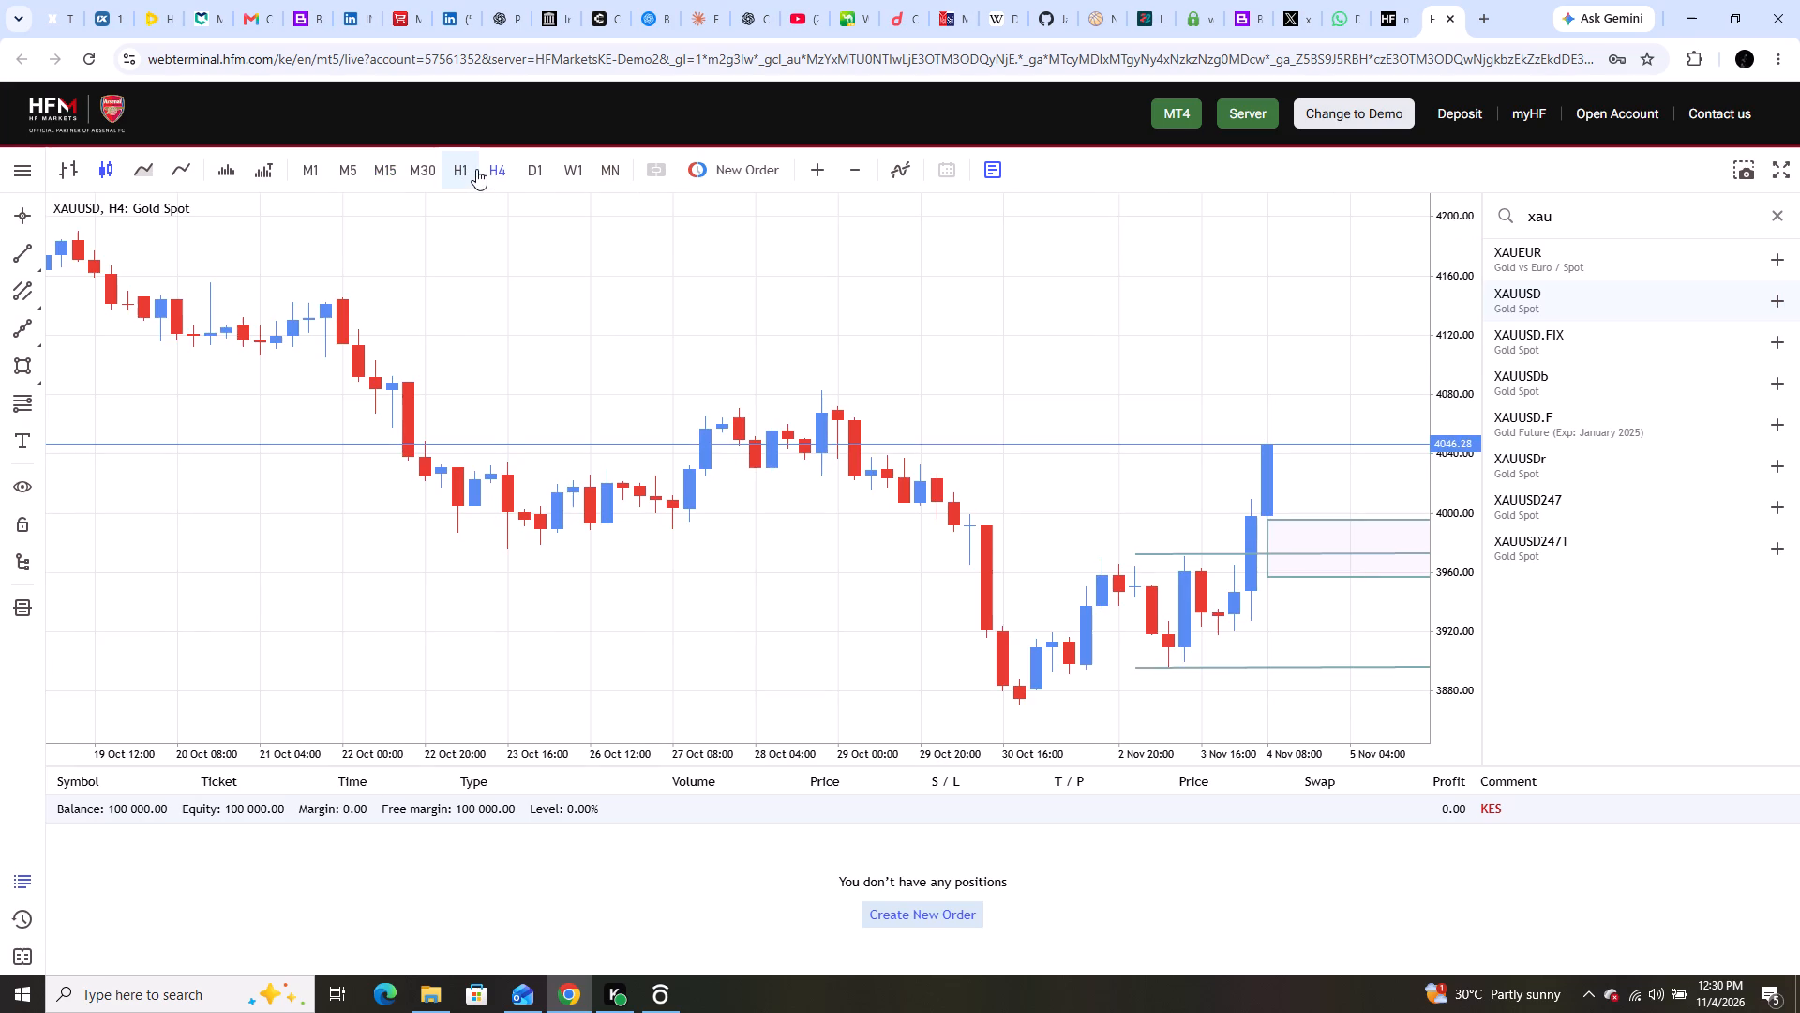
pyautogui.click(476, 169)
pyautogui.moveTo(981, 252); pyautogui.dragTo(460, 370)
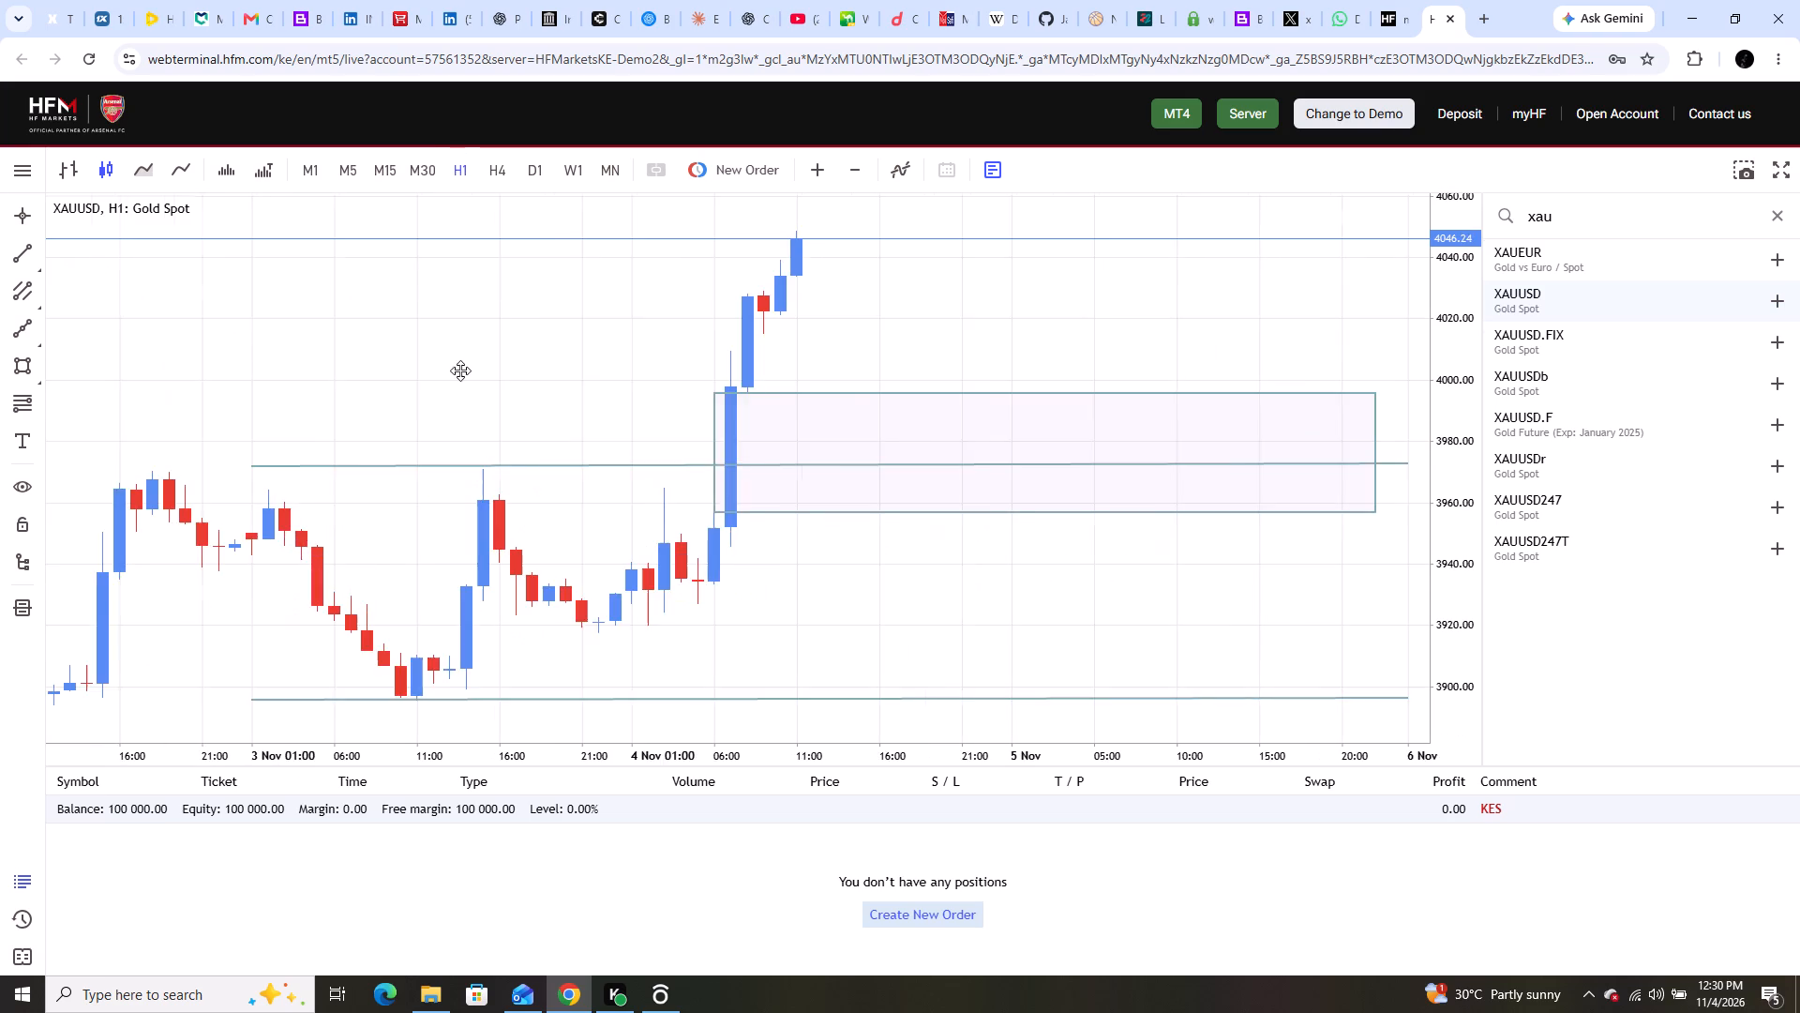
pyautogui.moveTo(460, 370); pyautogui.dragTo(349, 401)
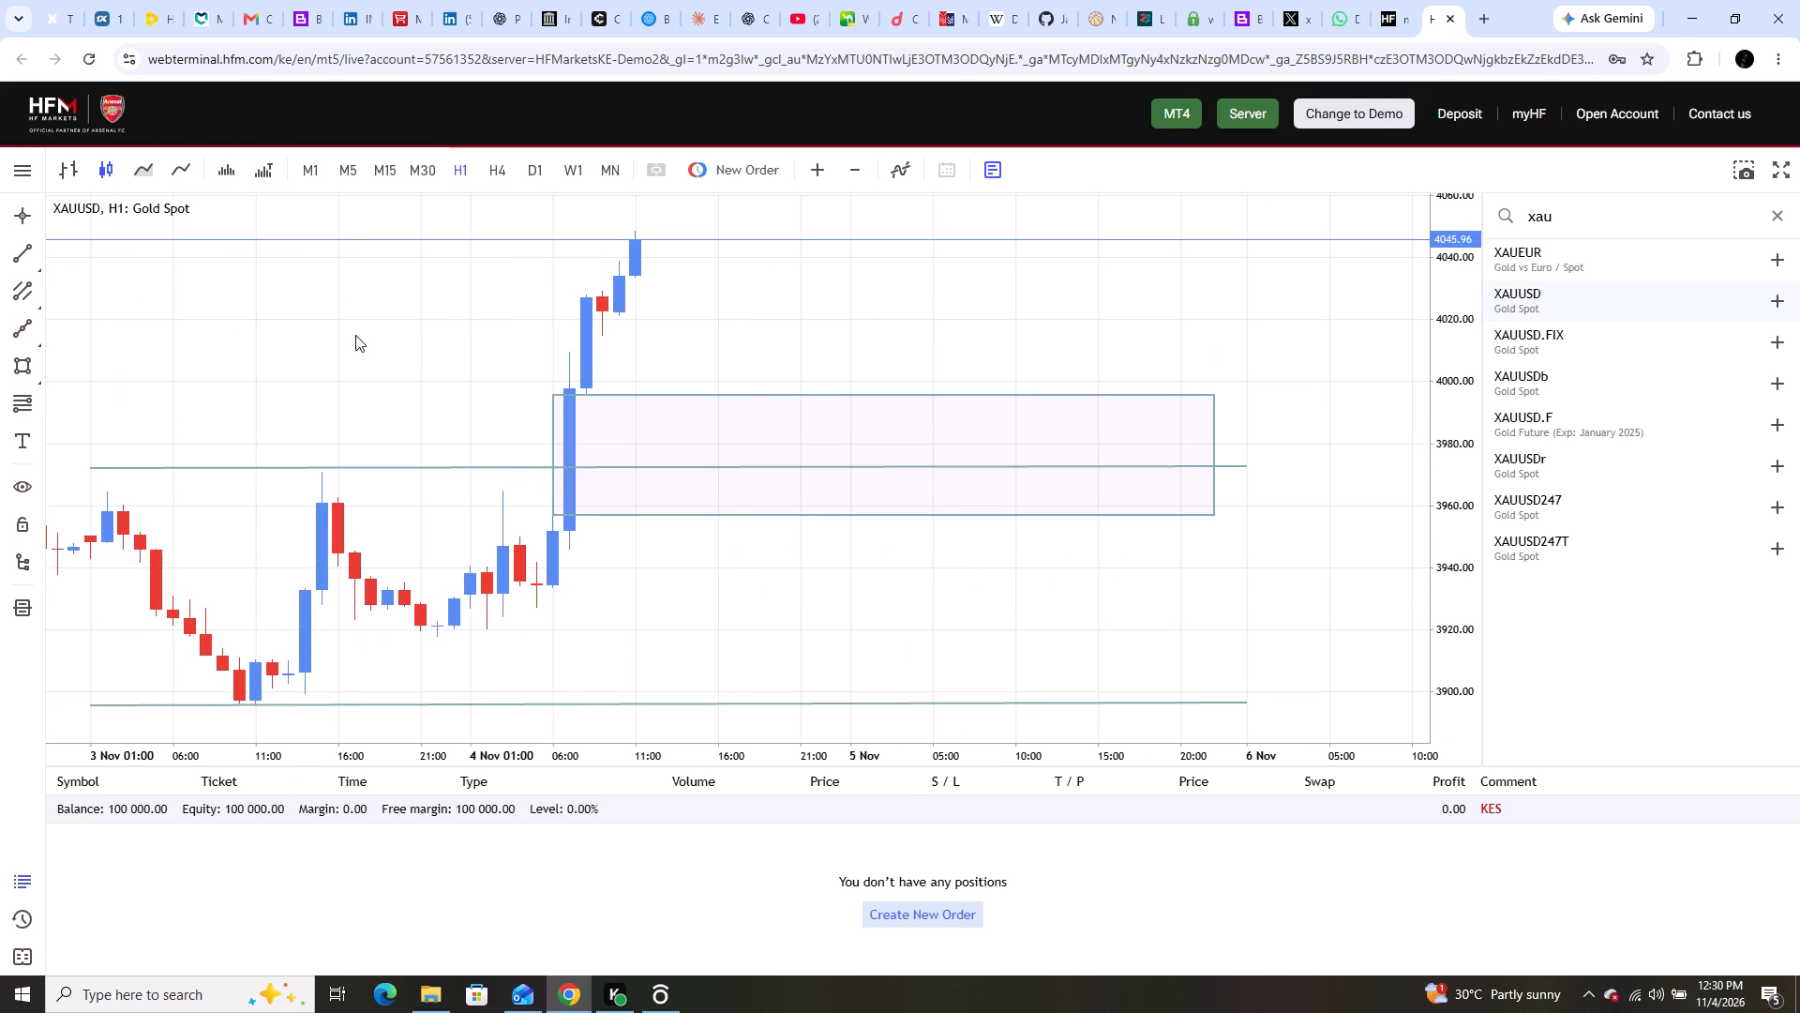
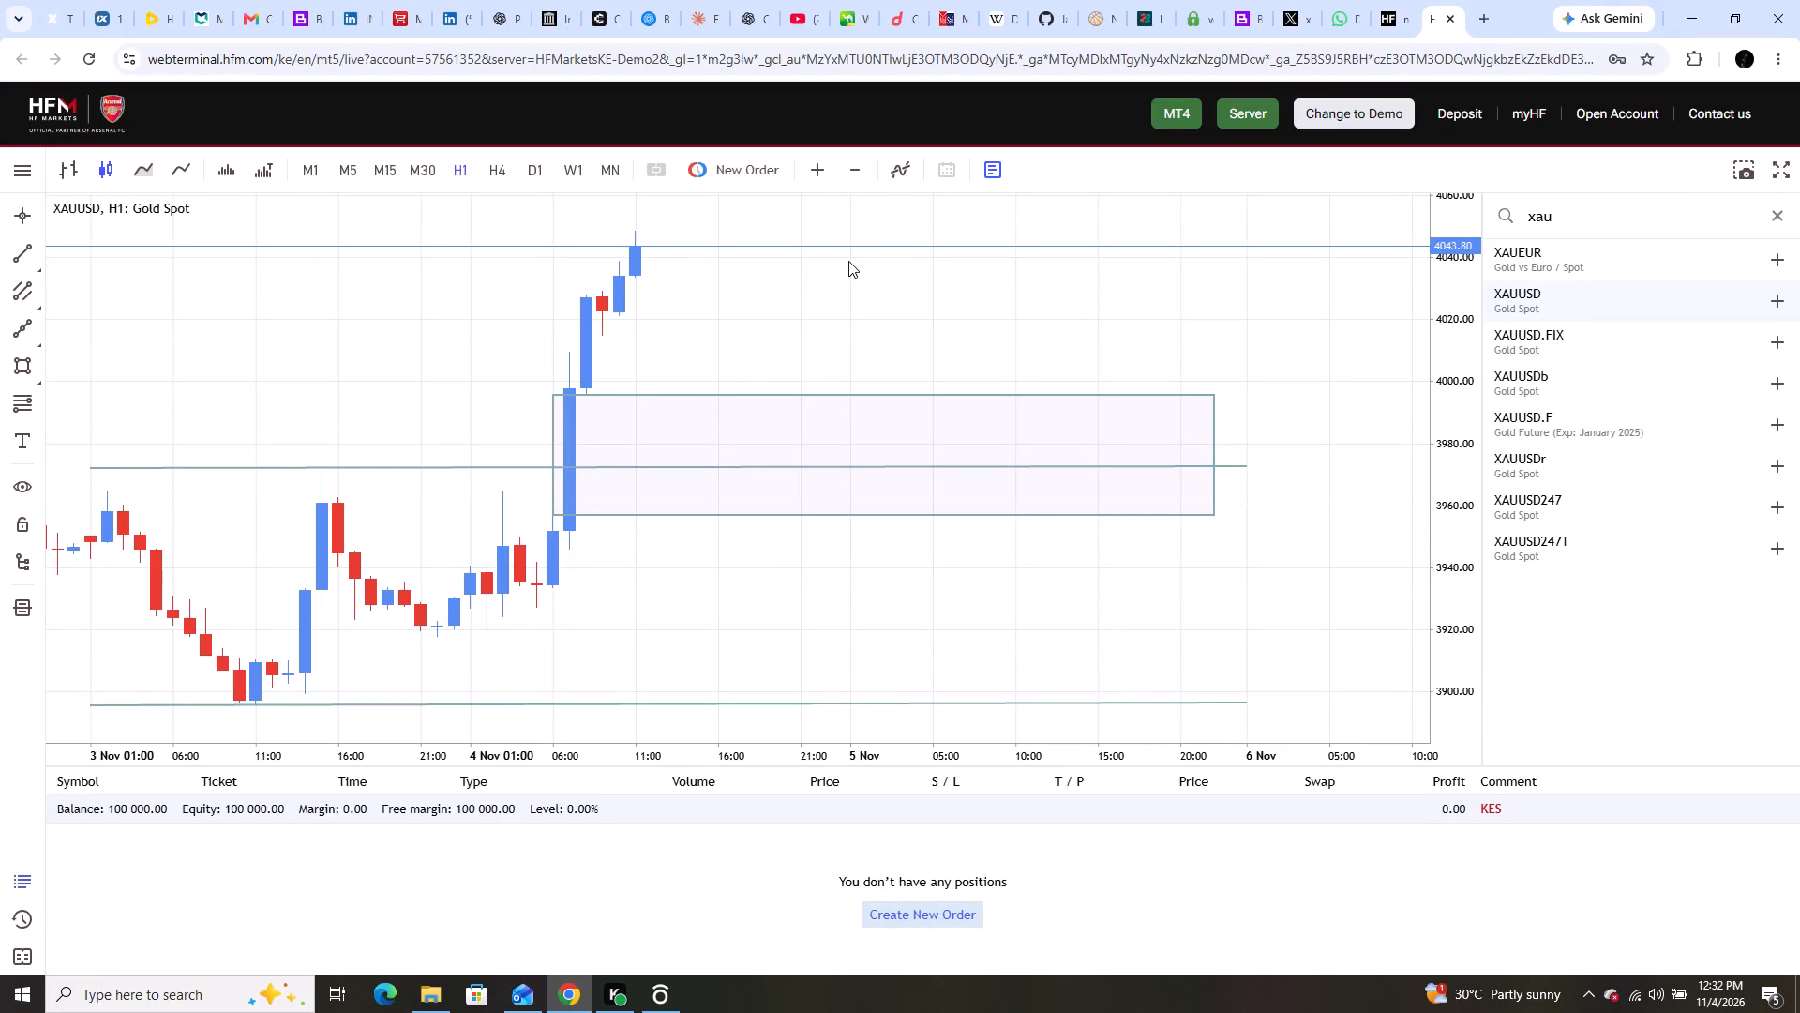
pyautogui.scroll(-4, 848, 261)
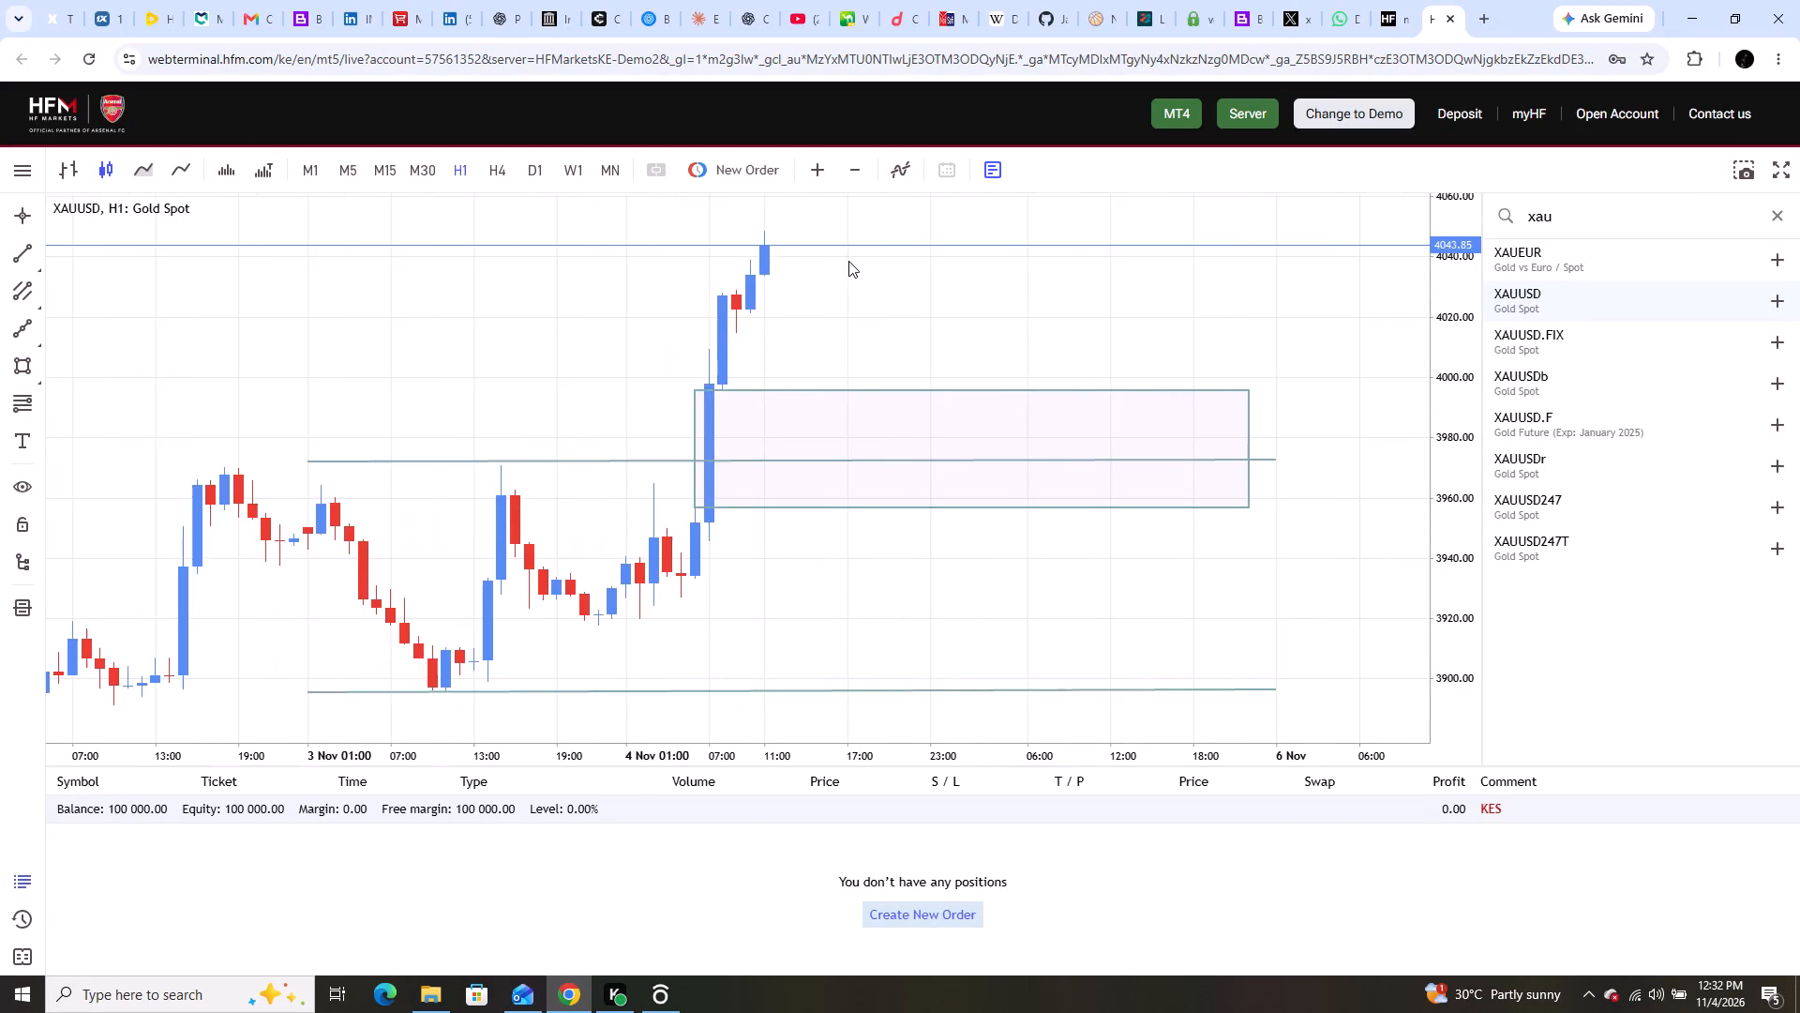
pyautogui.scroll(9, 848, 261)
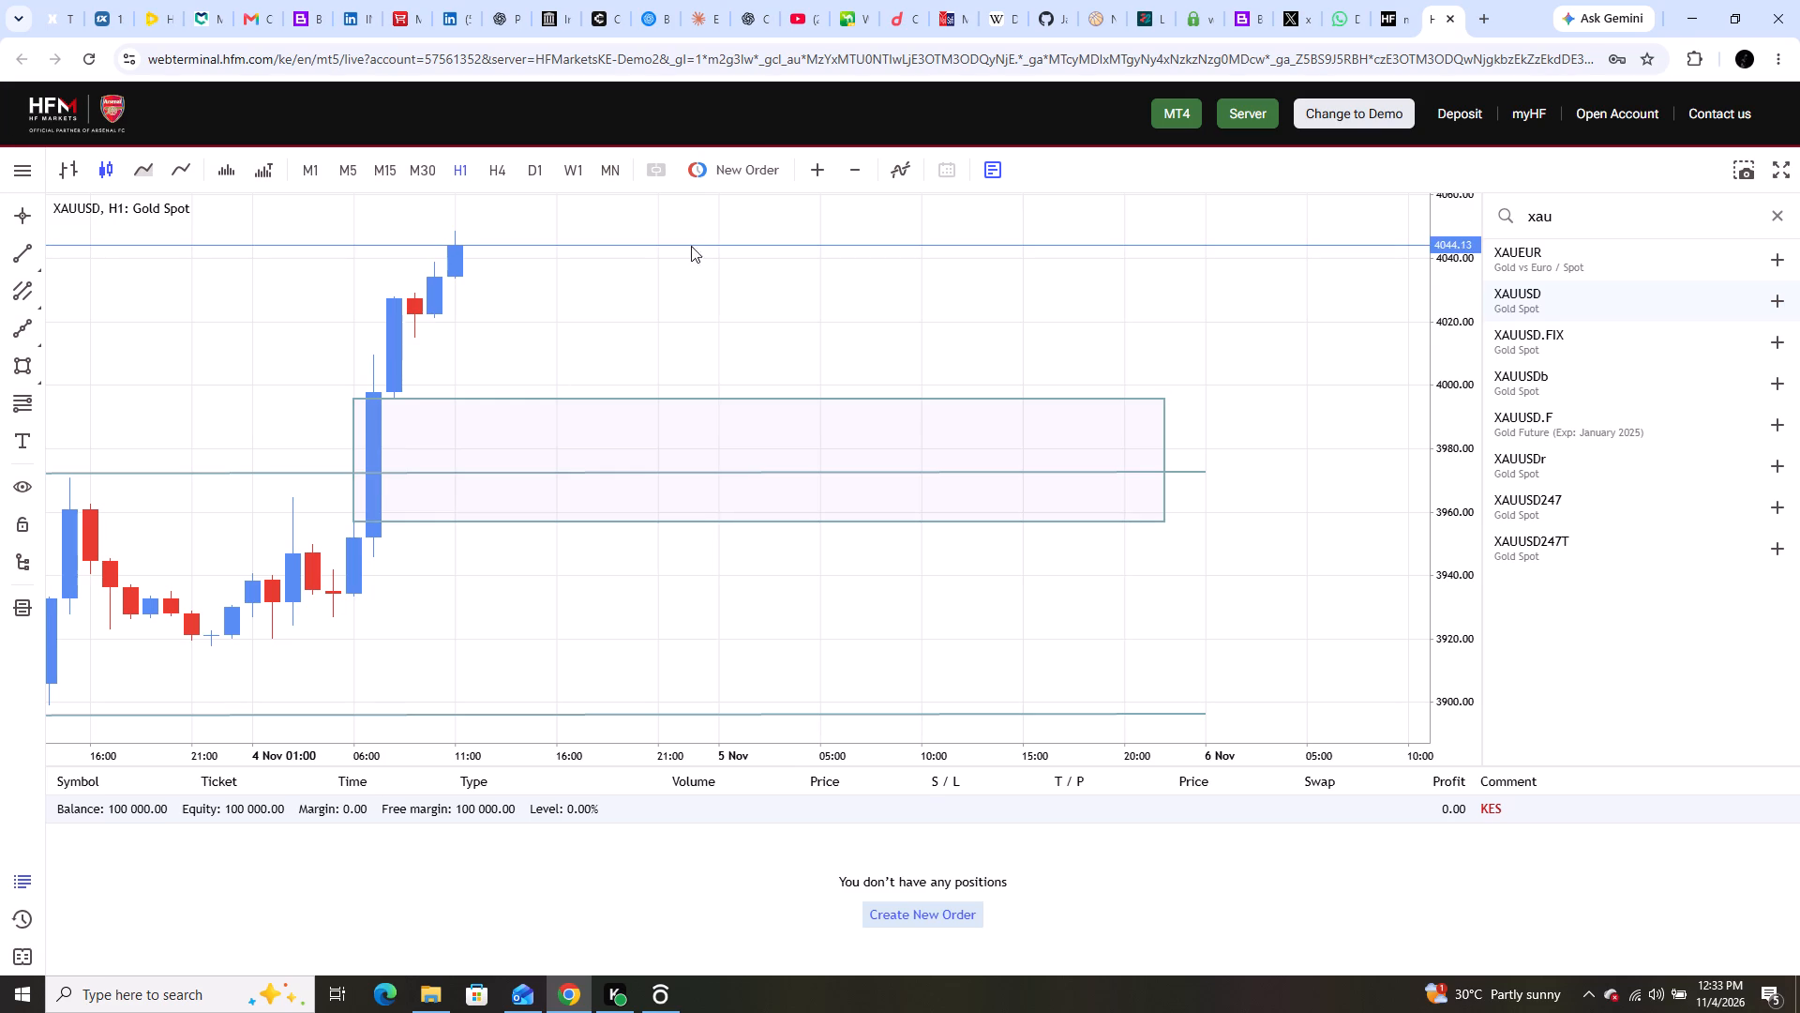
# Check the marked levels and rectangle on the D1 timeframe, then return to H4 with free space after the latest candles.
pyautogui.click(532, 174)
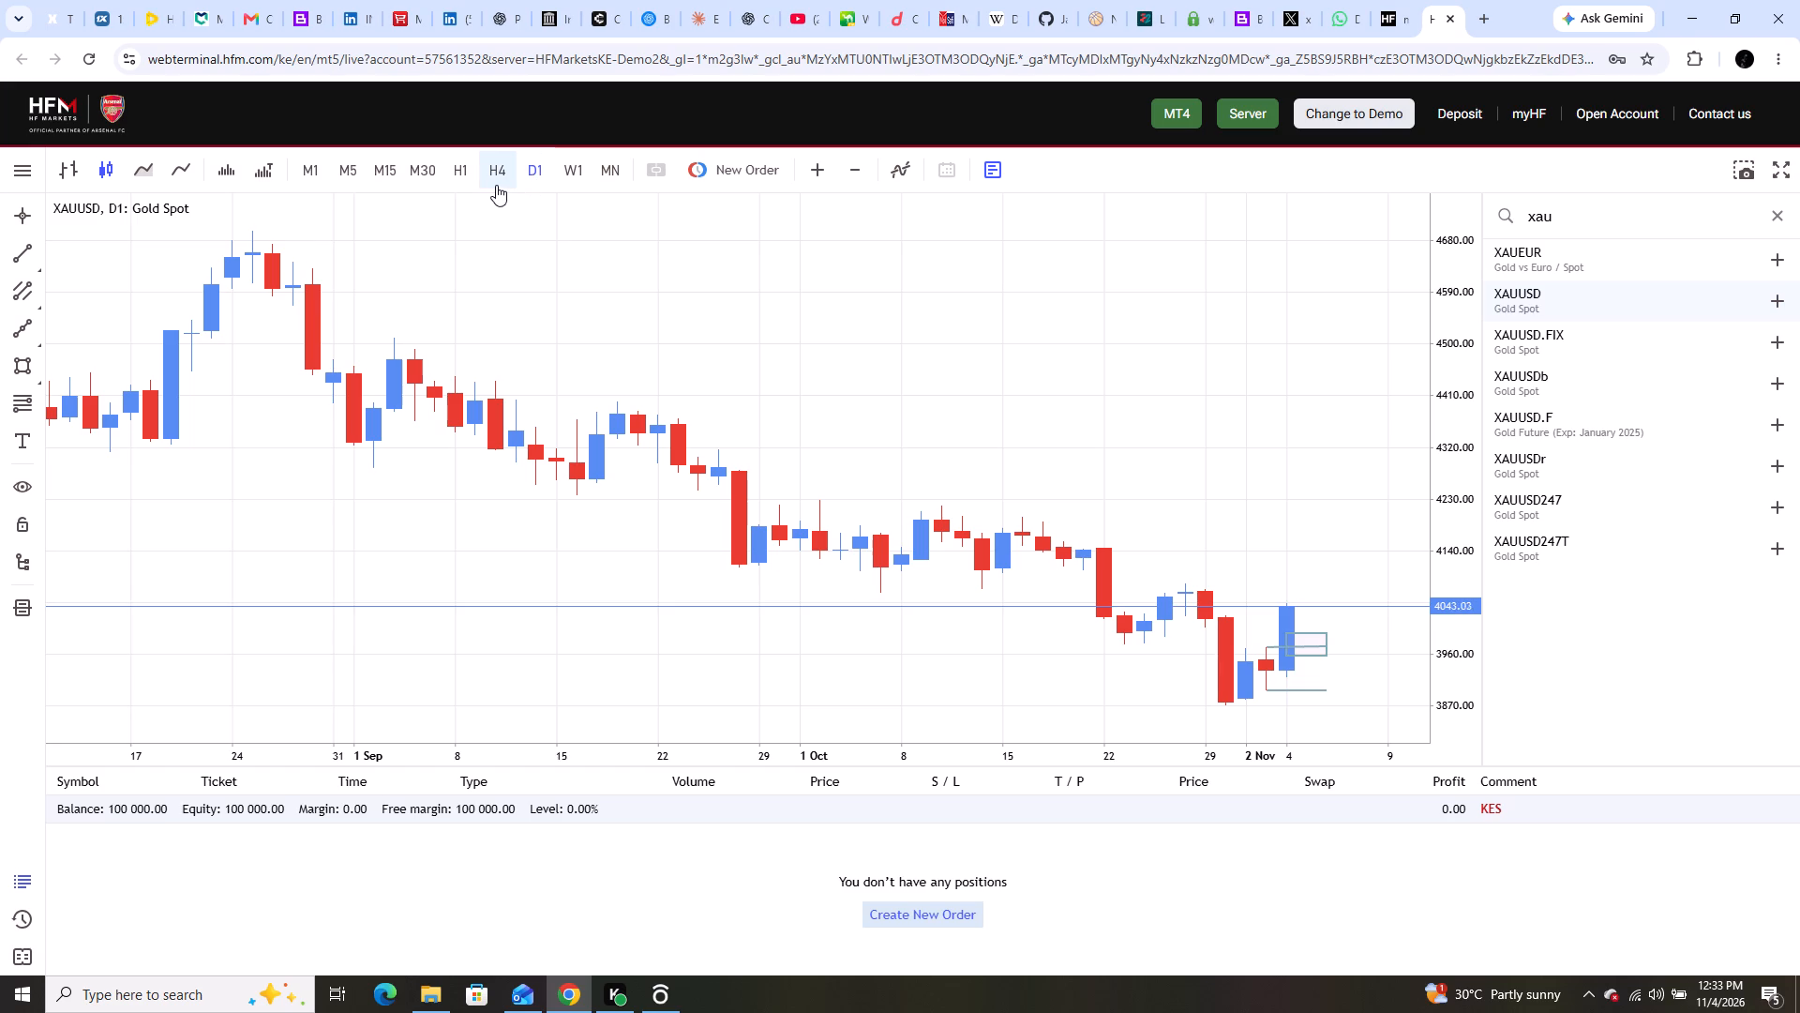
pyautogui.click(496, 185)
pyautogui.moveTo(967, 316); pyautogui.dragTo(965, 316)
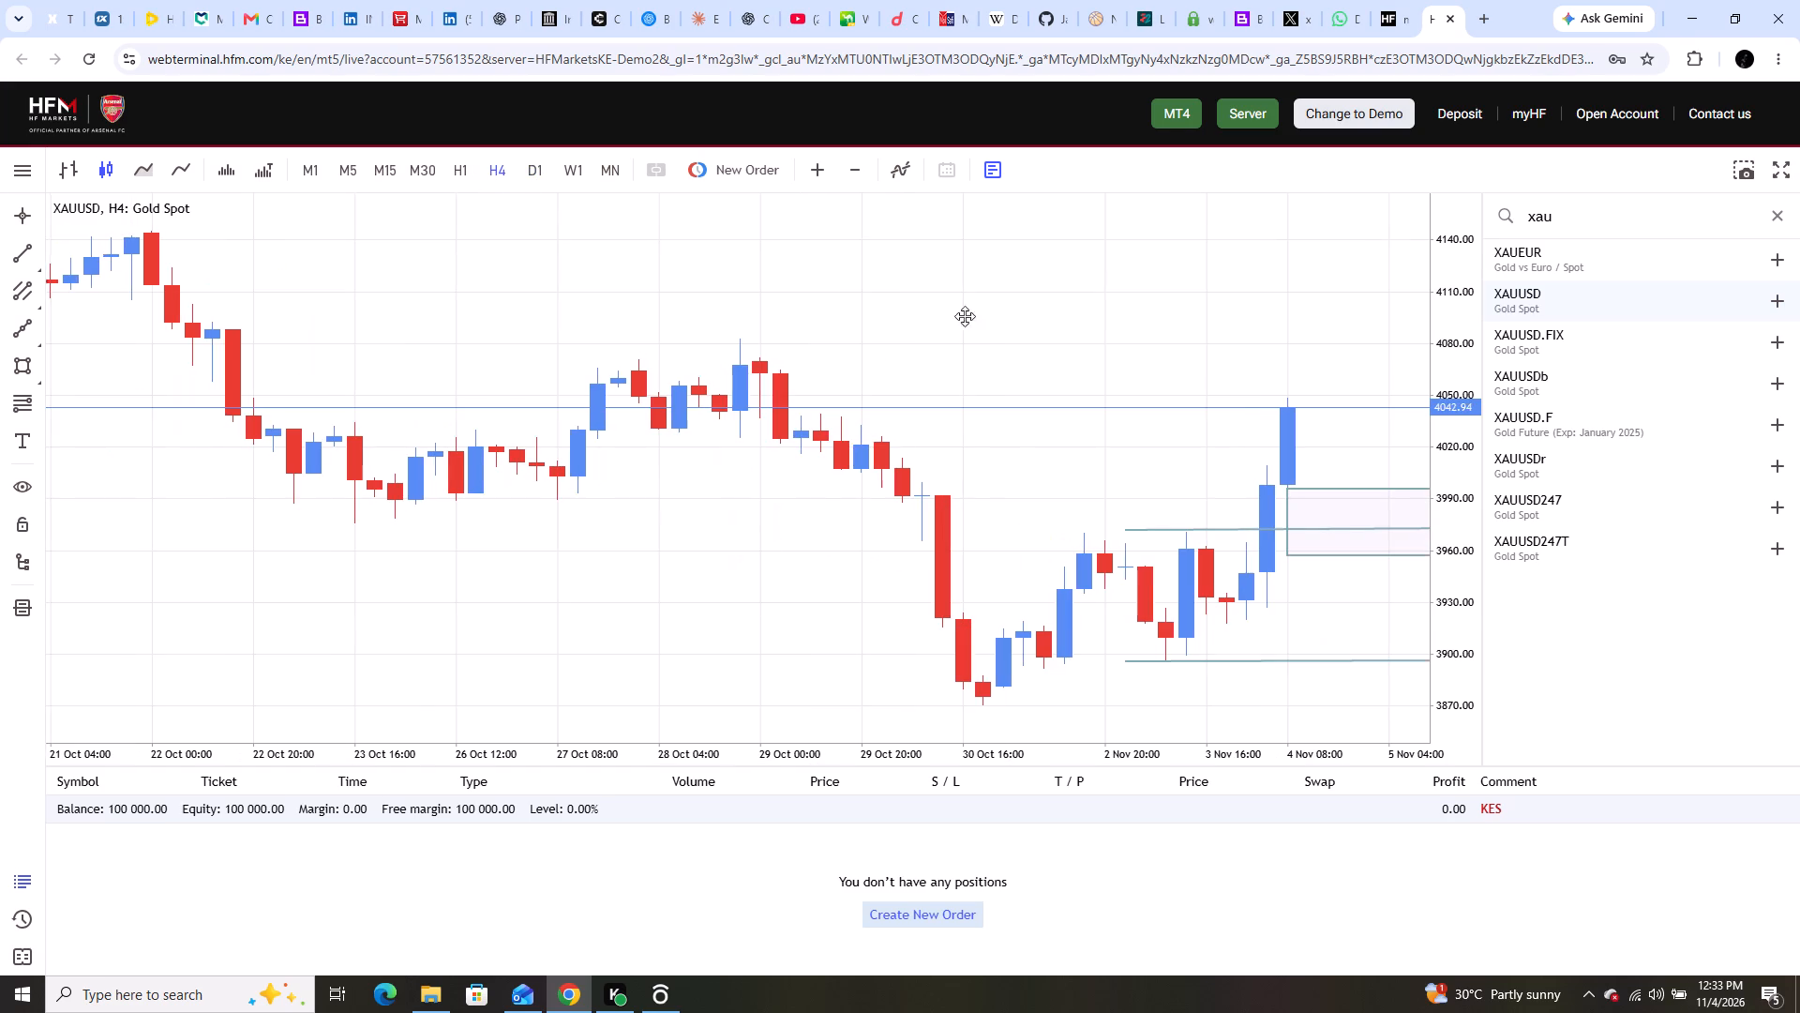
pyautogui.moveTo(965, 316); pyautogui.dragTo(472, 310)
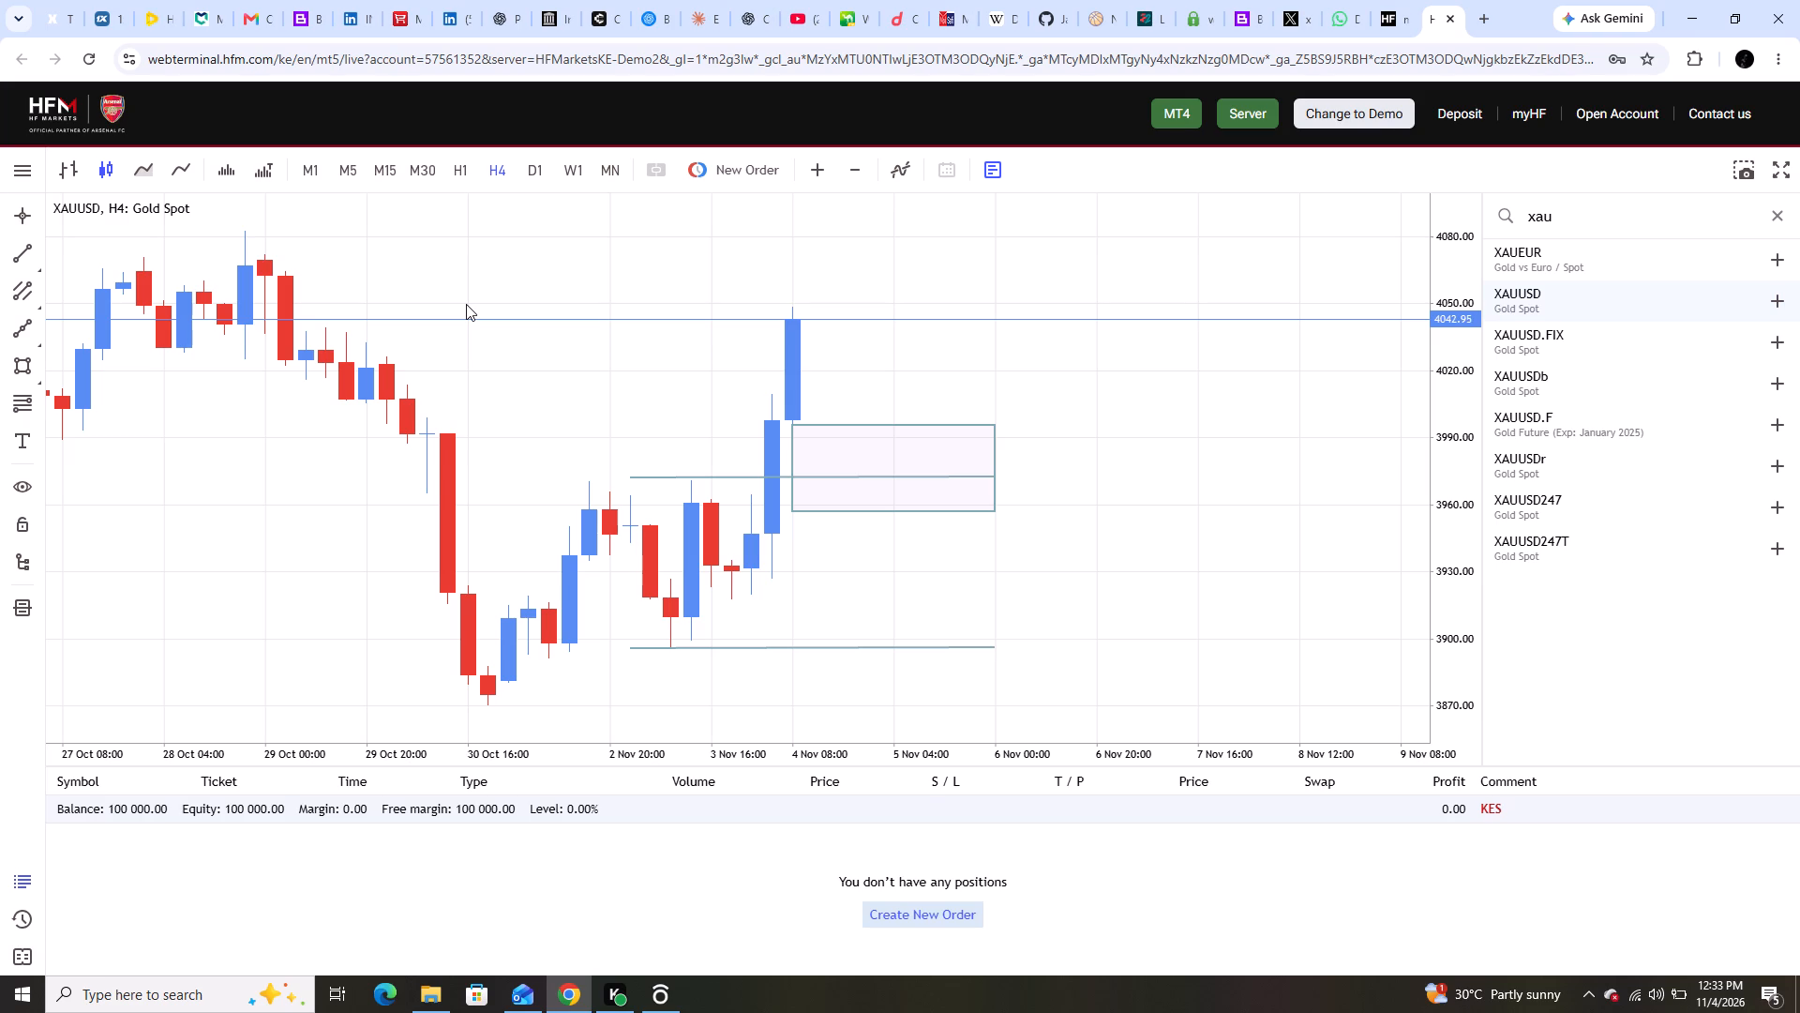
# Switch to the StreameX page and start playing The Gilded Age season 1 episode 2, closing the blank pop-up page.
pyautogui.click(52, 0)
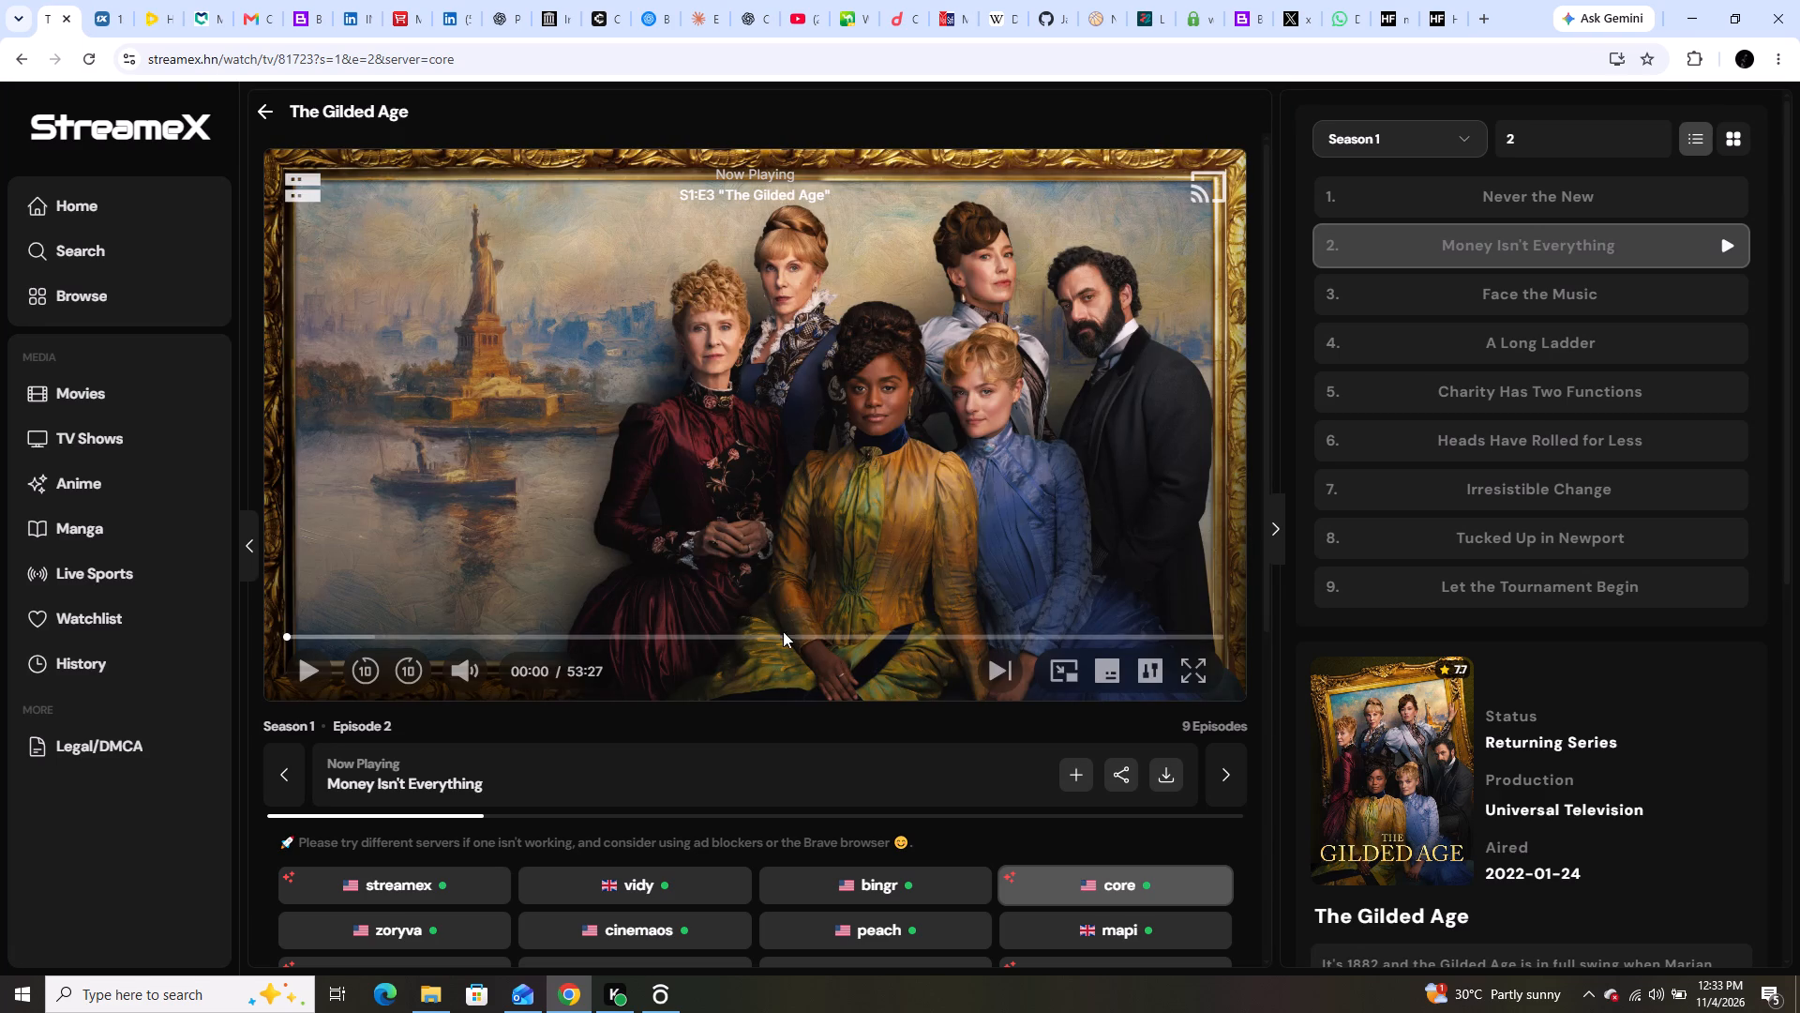
pyautogui.click(301, 673)
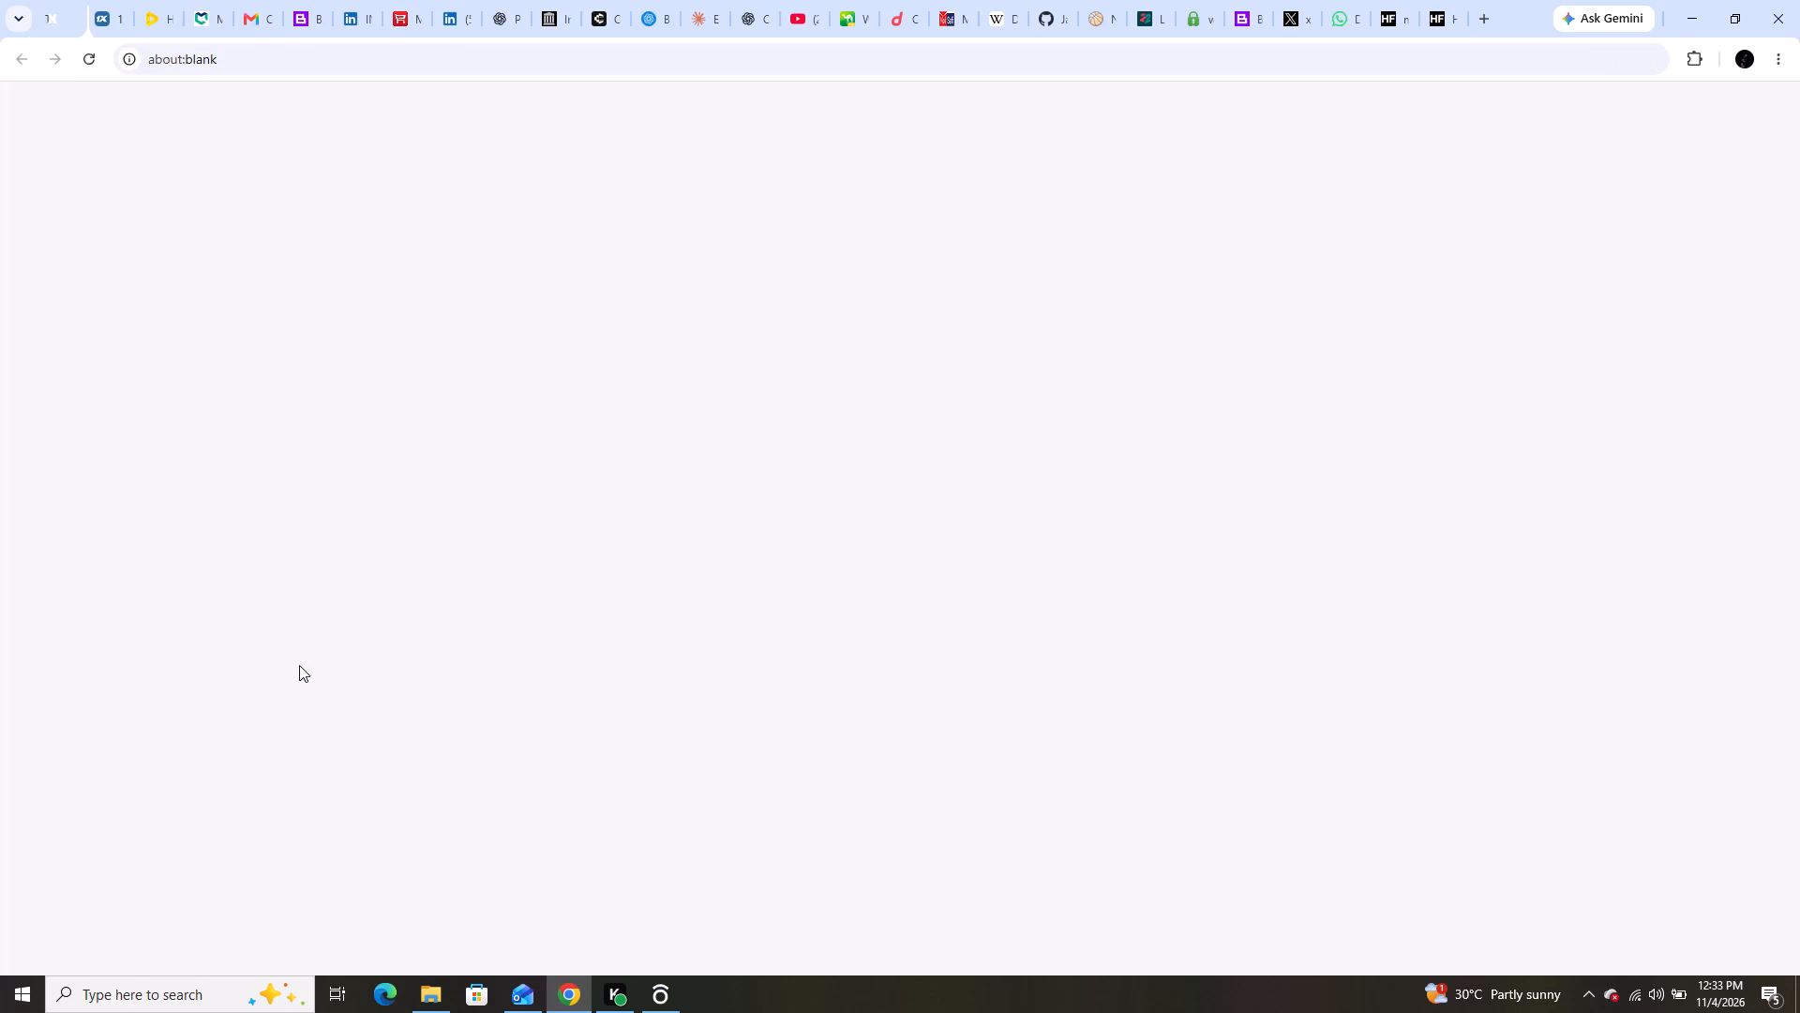
pyautogui.click(117, 22)
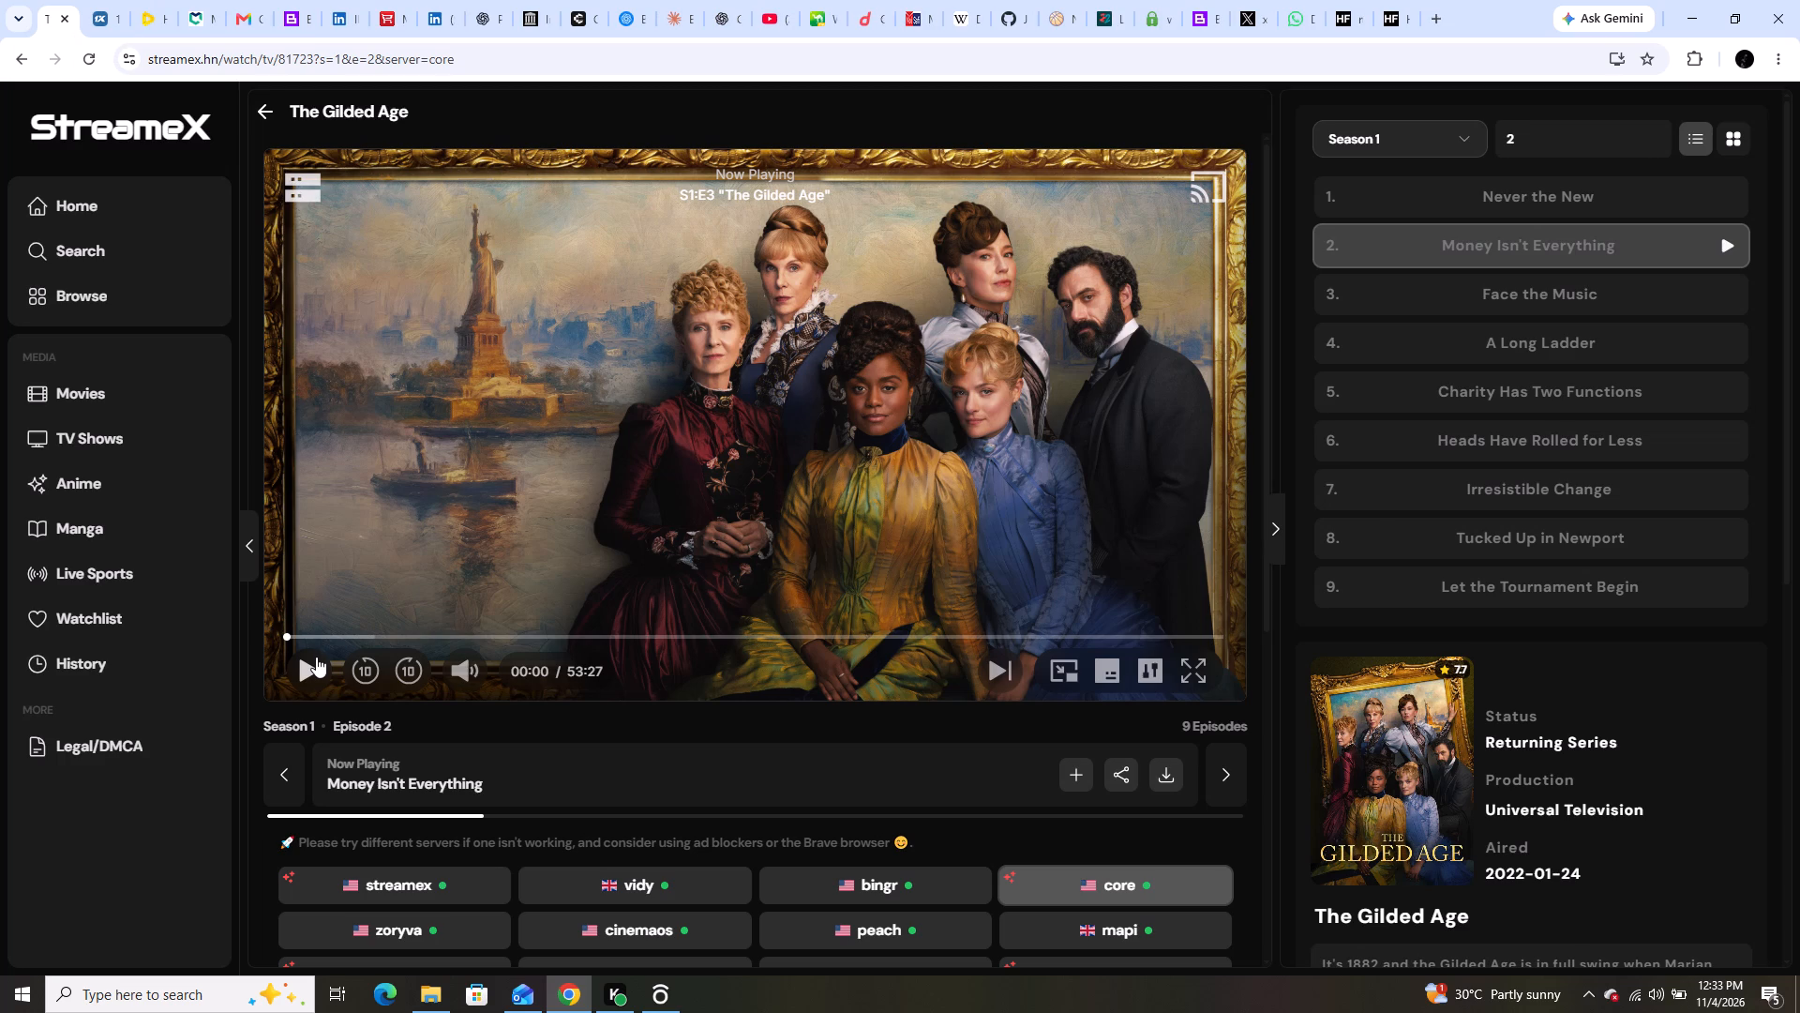
pyautogui.click(313, 671)
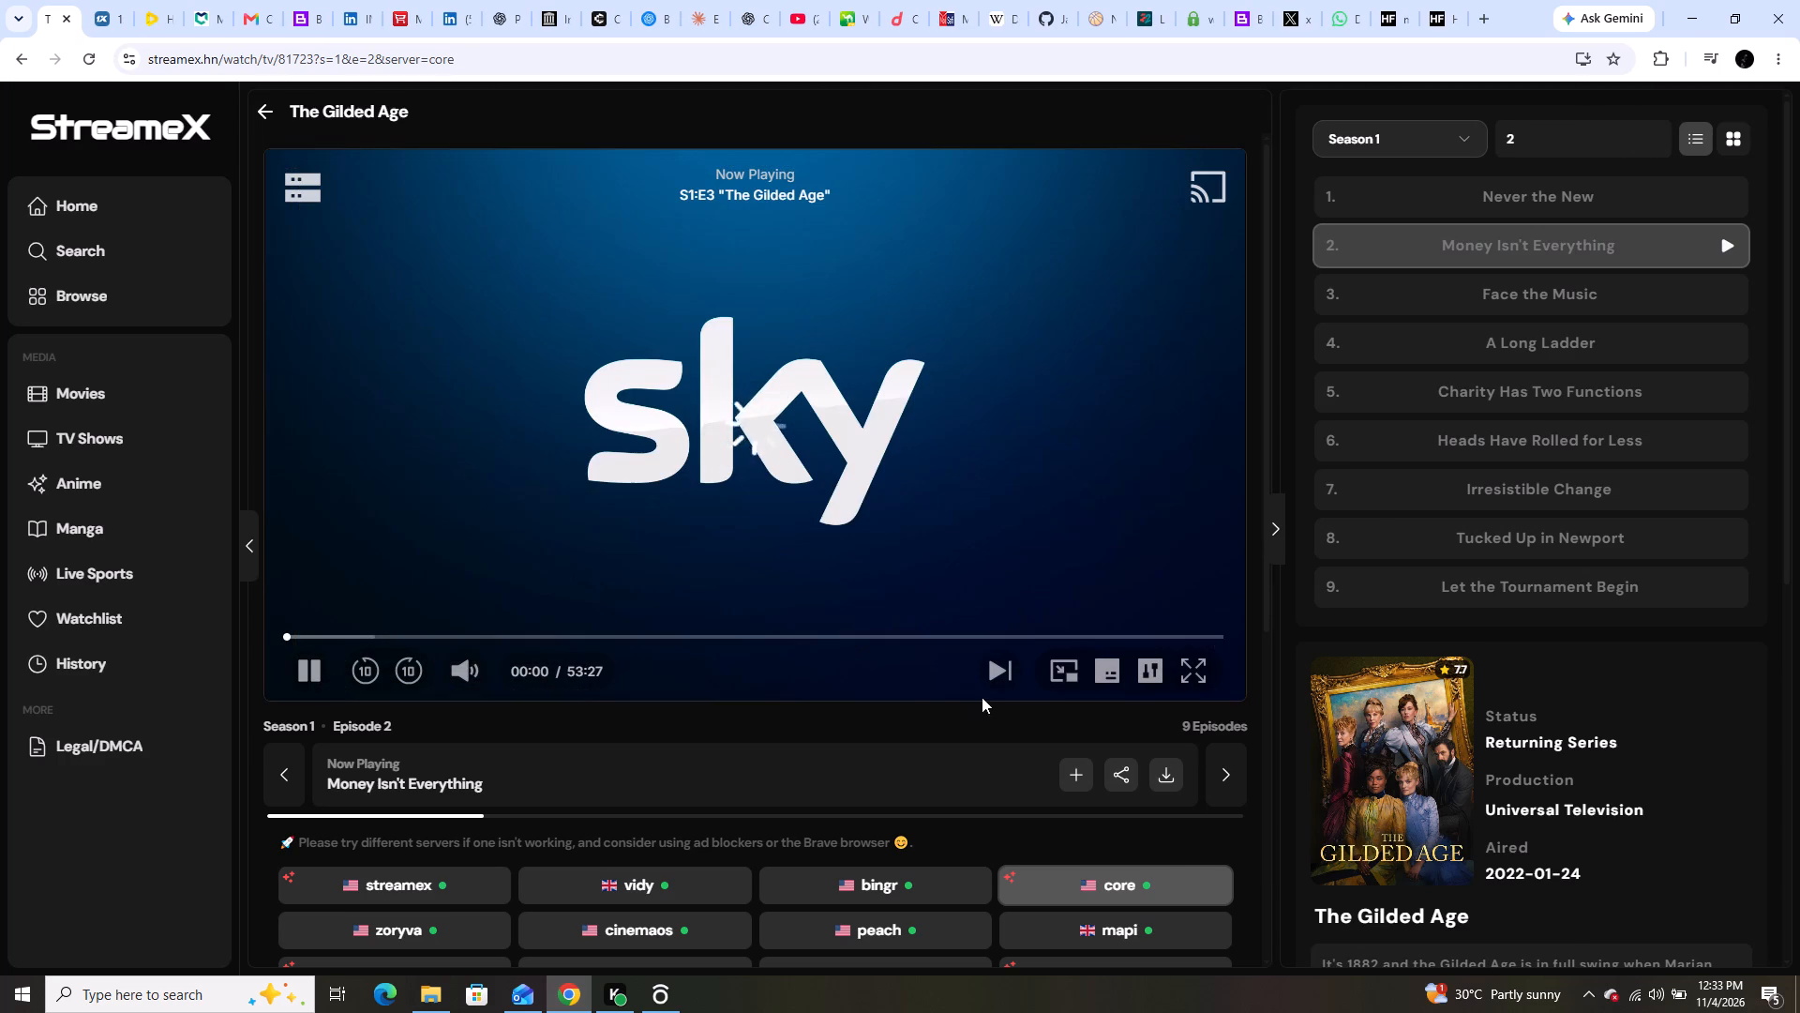